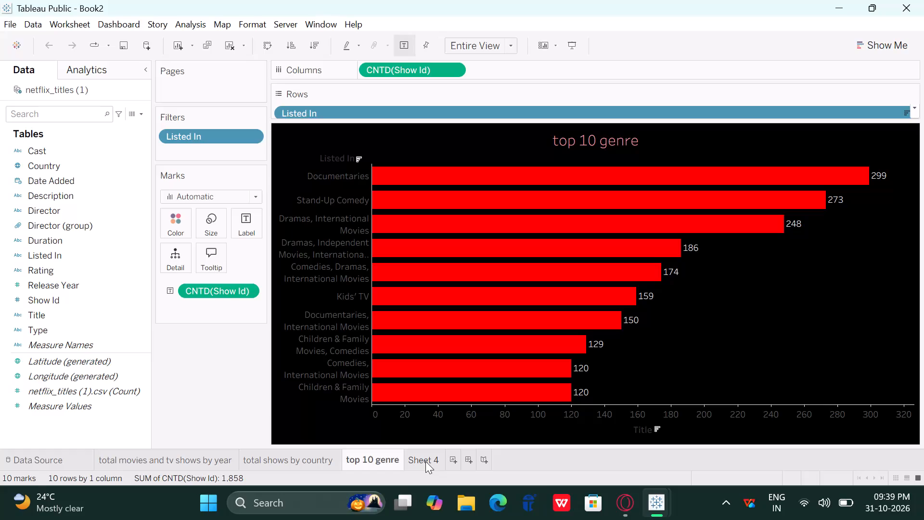
# Switch from the top 10 genre worksheet to Sheet 4.
pyautogui.click(425, 461)
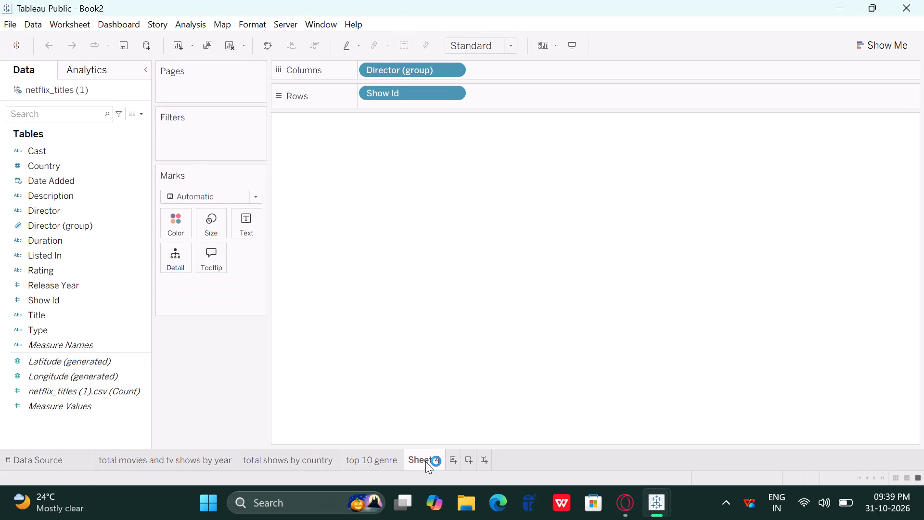
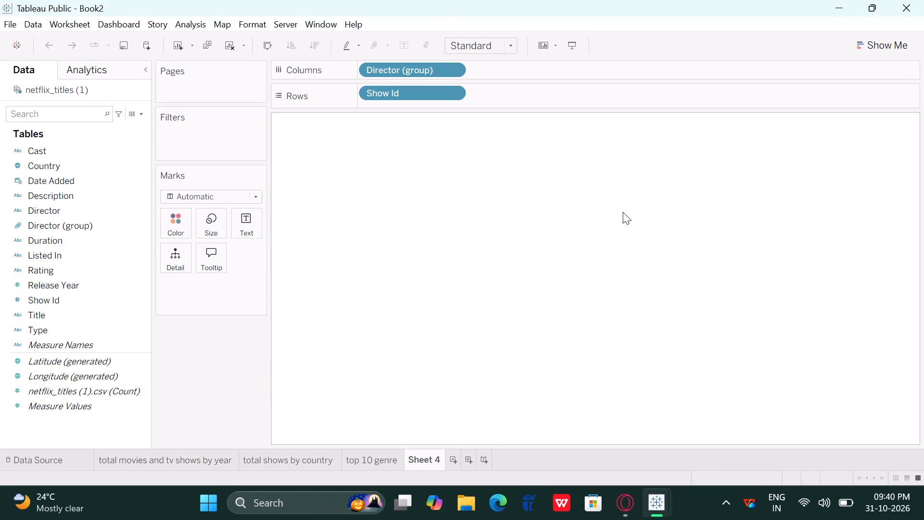
# Clear Sheet 4 by removing Director (group) from Columns and Show Id from Rows.
pyautogui.click(376, 462)
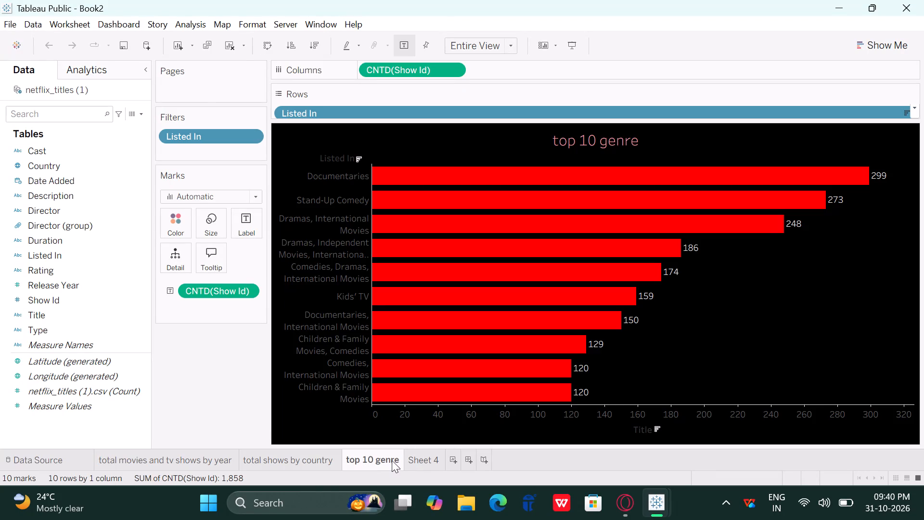
pyautogui.click(408, 455)
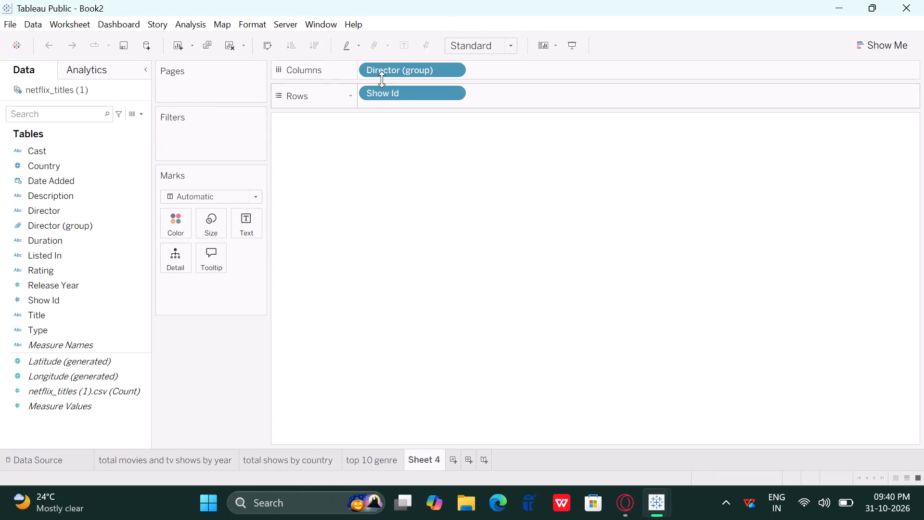
pyautogui.moveTo(382, 71); pyautogui.dragTo(60, 170)
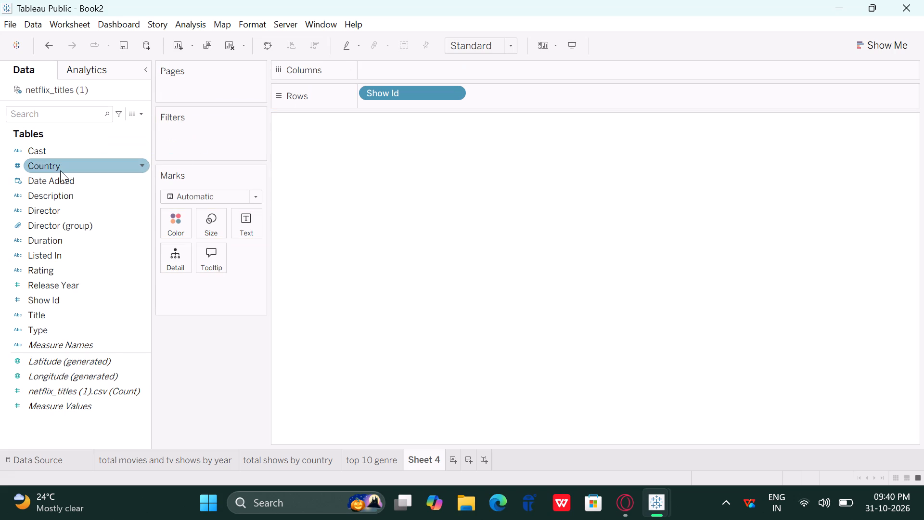
pyautogui.moveTo(375, 93); pyautogui.dragTo(6, 320)
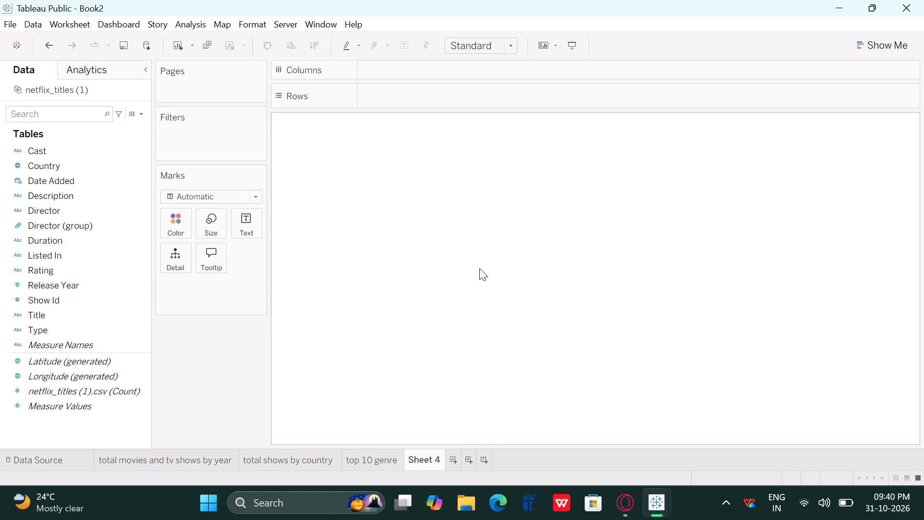
# Switch from Sheet 4 to the top 10 genre worksheet to view its chart.
pyautogui.click(370, 452)
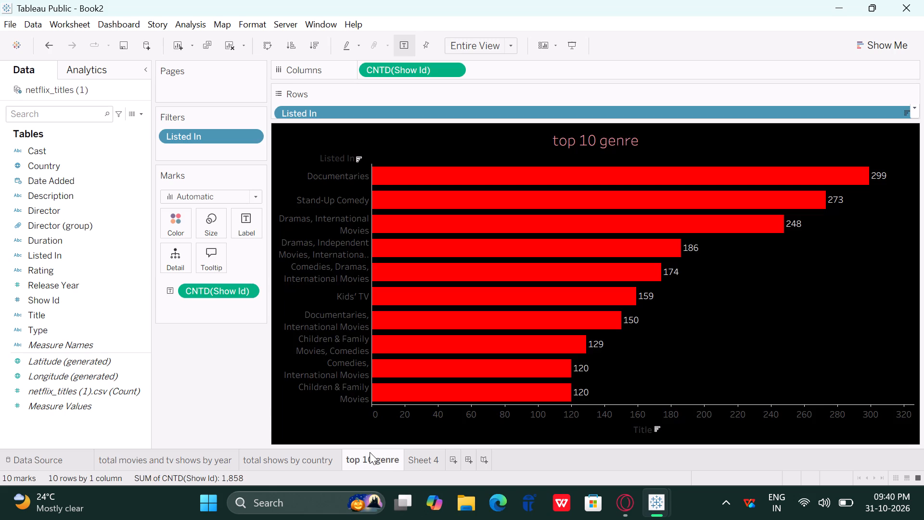
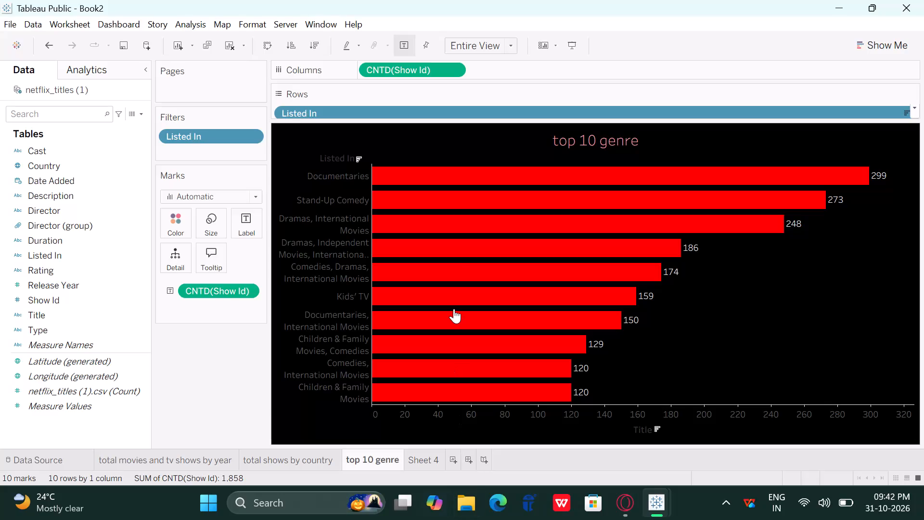
# Open the formatting settings of the top 10 genre chart and review its sheet-level shading, line and border options.
pyautogui.rightClick(456, 259)
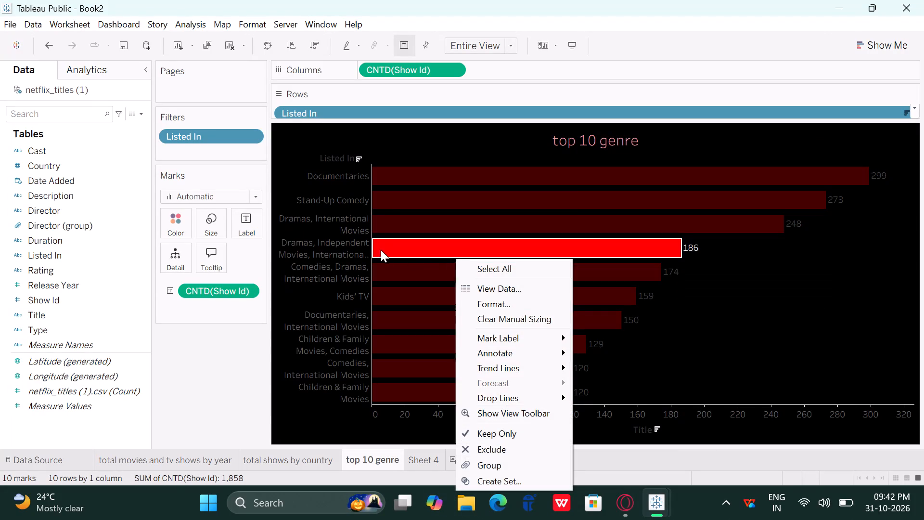
pyautogui.click(500, 298)
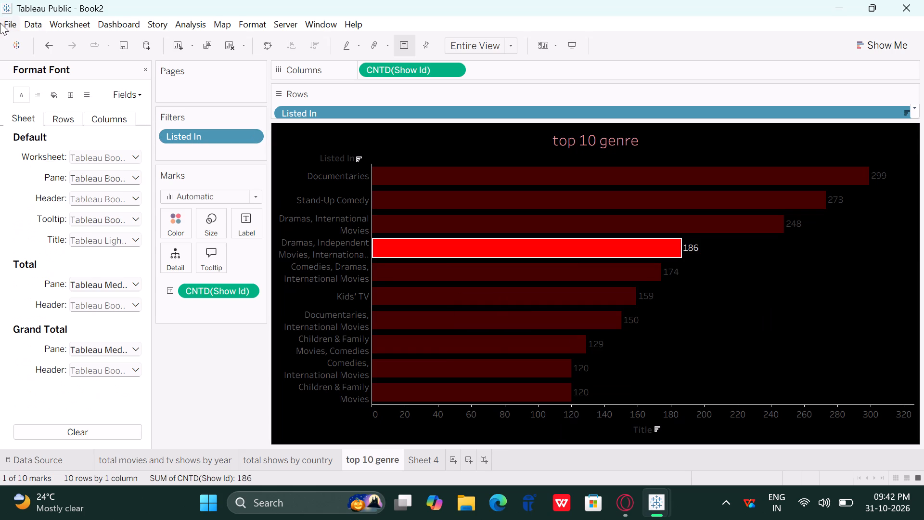
pyautogui.click(57, 93)
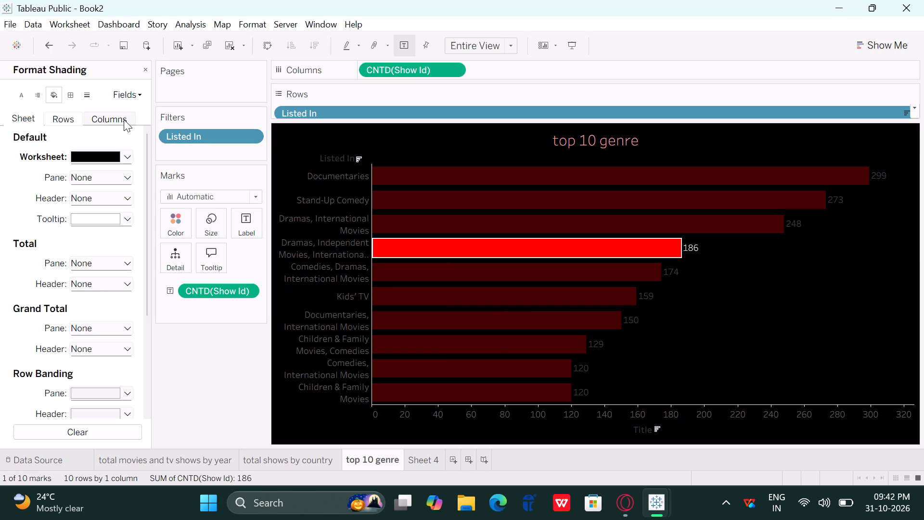
pyautogui.click(78, 97)
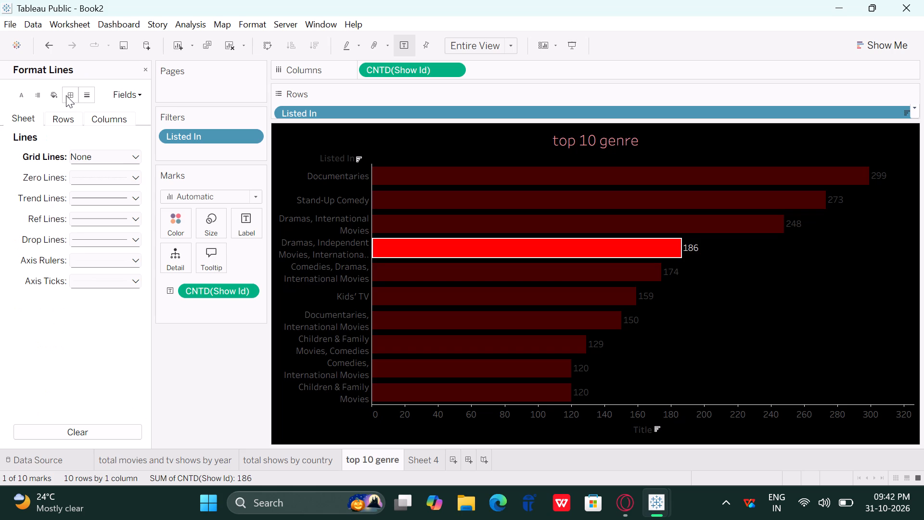
pyautogui.click(66, 95)
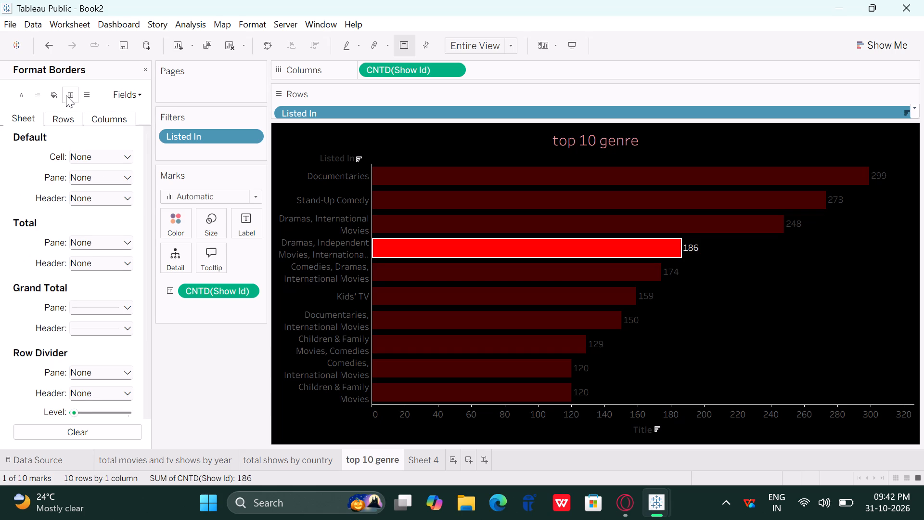
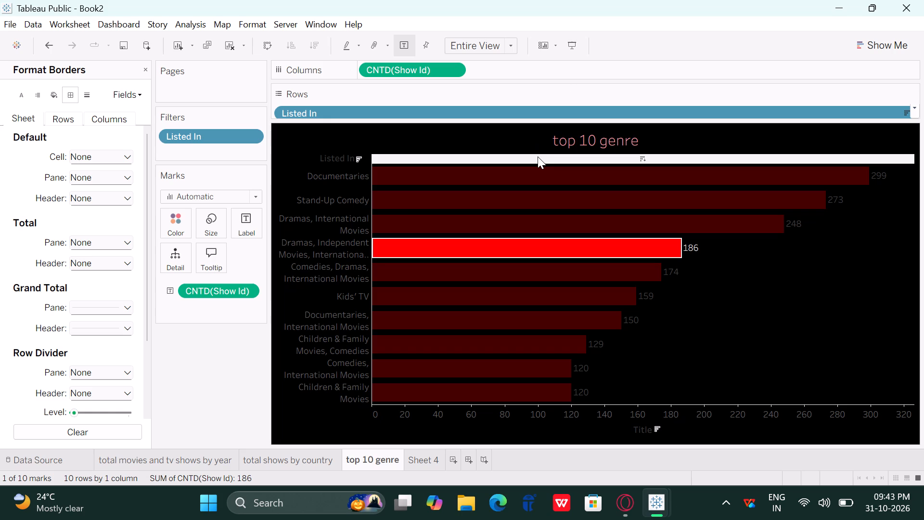
# Clear the selection of the highlighted Dramas, Independent Movies bar in the top 10 genre chart.
pyautogui.hscroll(4, 538, 156)
pyautogui.click(798, 340)
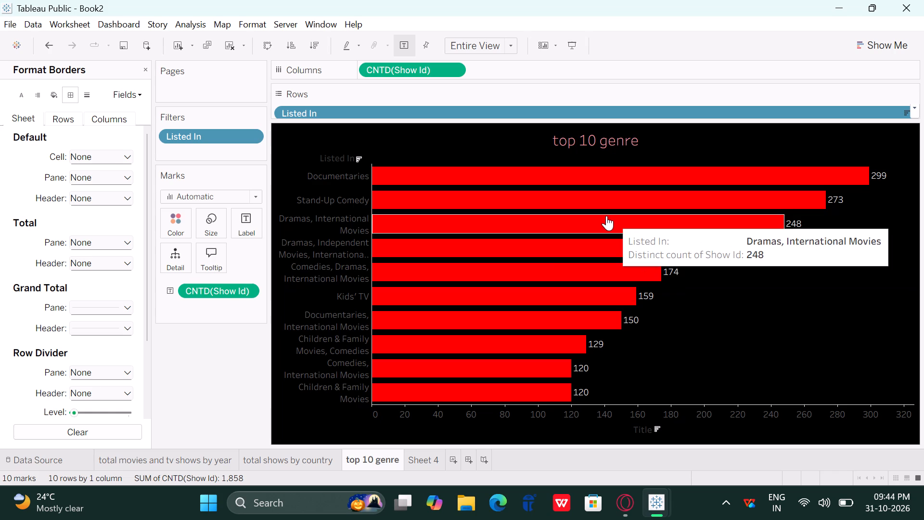
# Open the mark color options for the bars of the top 10 genre chart.
pyautogui.click(178, 217)
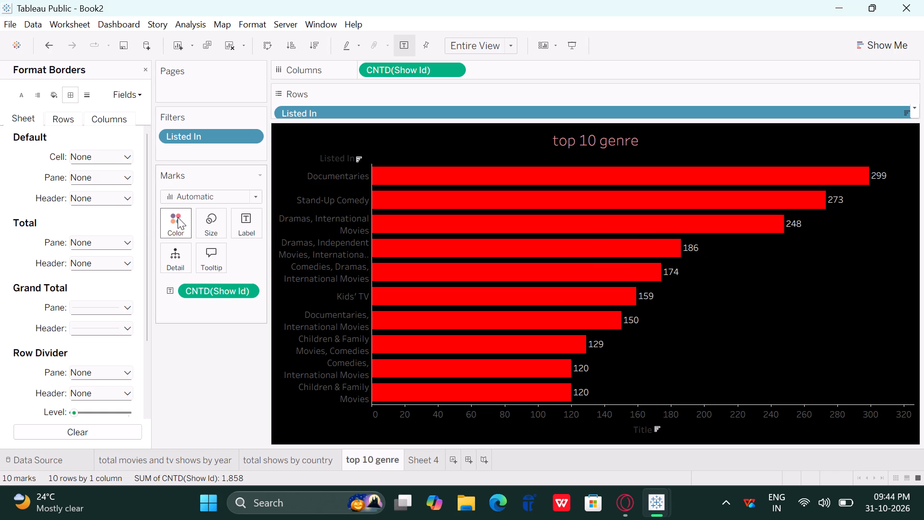
pyautogui.click(178, 217)
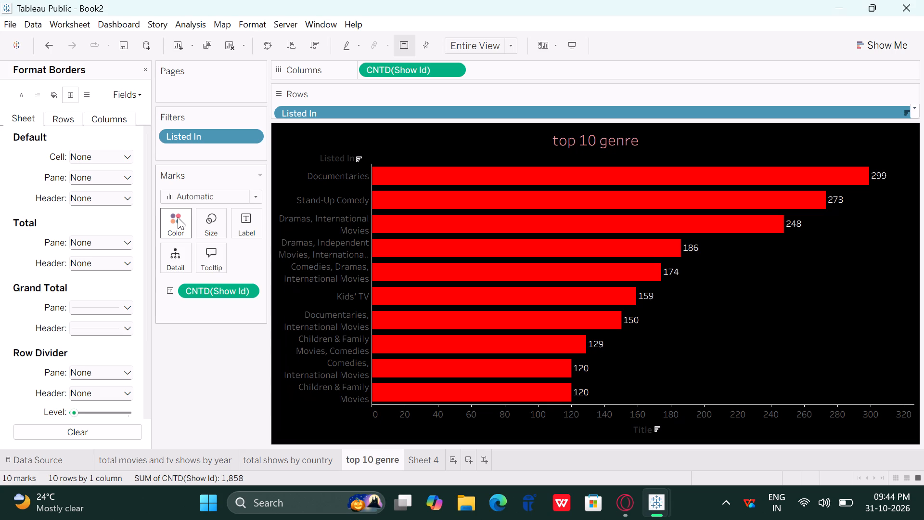
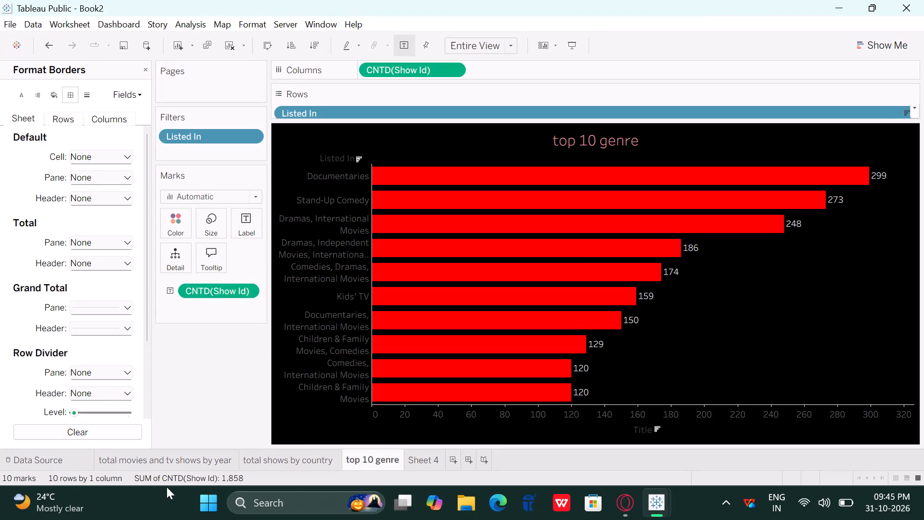
# Review the total movies and tv shows by year worksheet and examine a wider area of the total shows by country map.
pyautogui.click(160, 457)
pyautogui.click(275, 463)
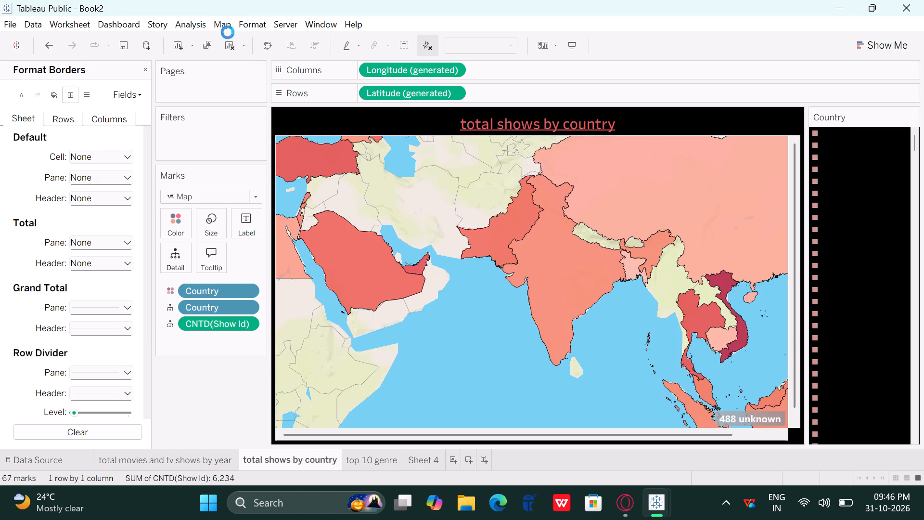
pyautogui.click(227, 31)
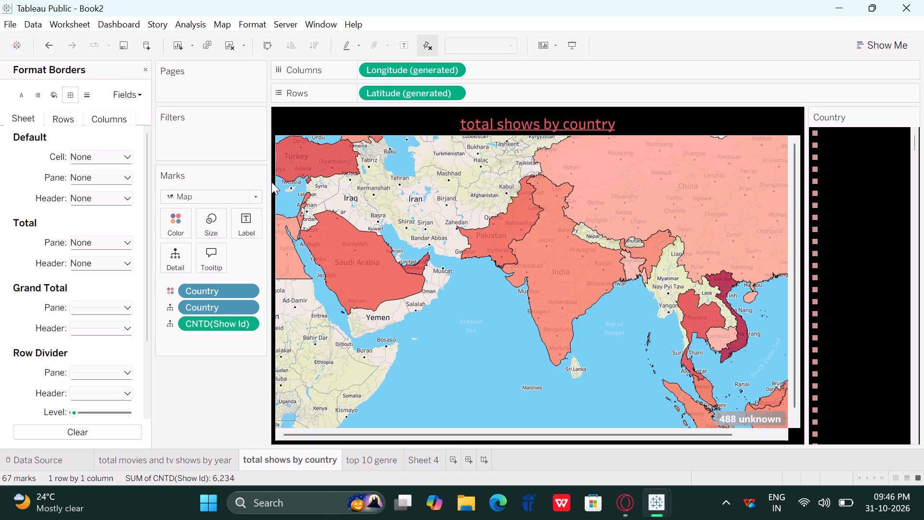
pyautogui.keyDown('ctrl'); pyautogui.scroll(-9, 460, 223); pyautogui.keyUp('ctrl')
pyautogui.doubleClick(460, 223)
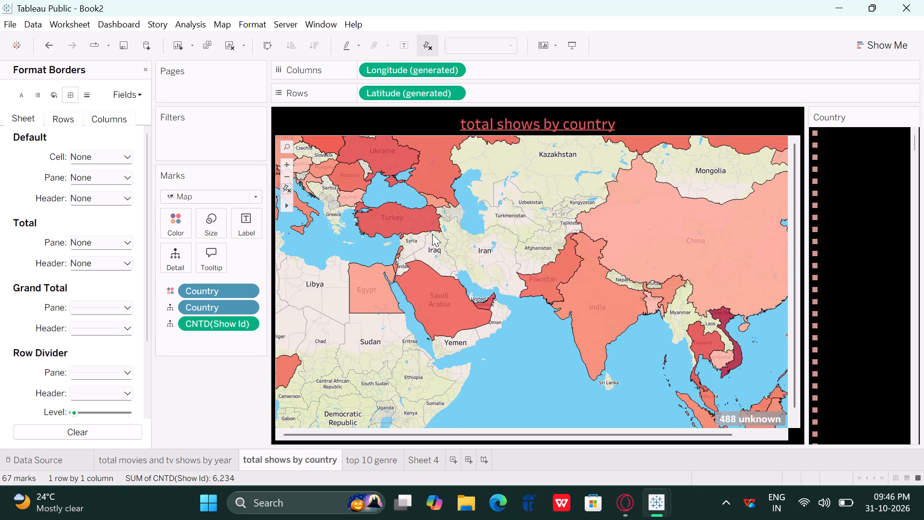
pyautogui.hscroll(-1, 430, 230)
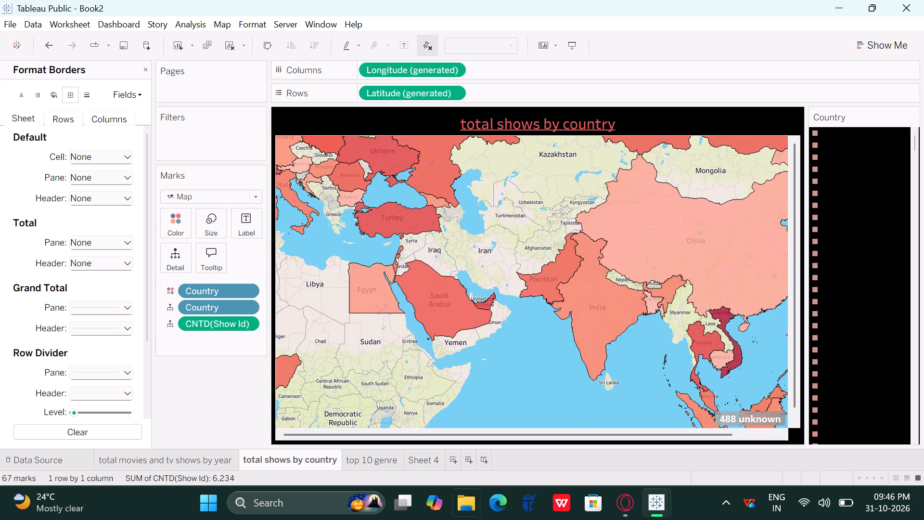
# Open the blank Sheet 4 worksheet.
pyautogui.click(425, 466)
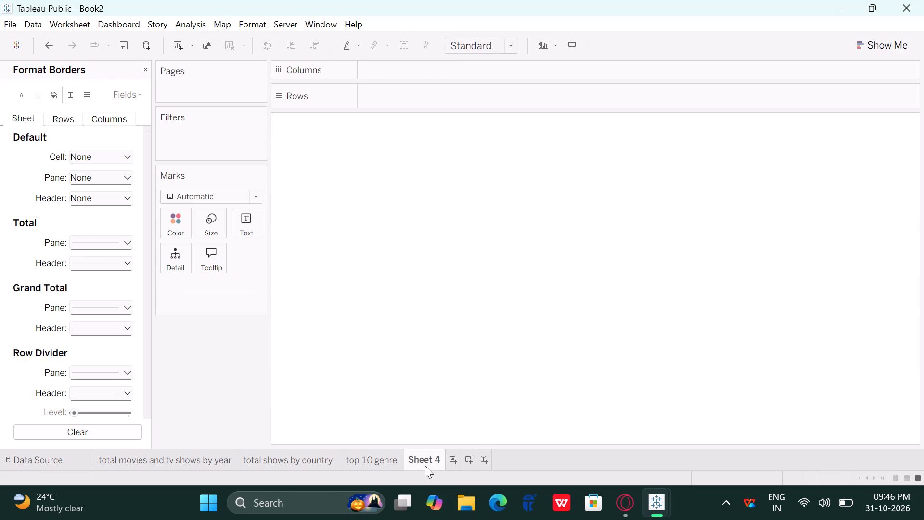
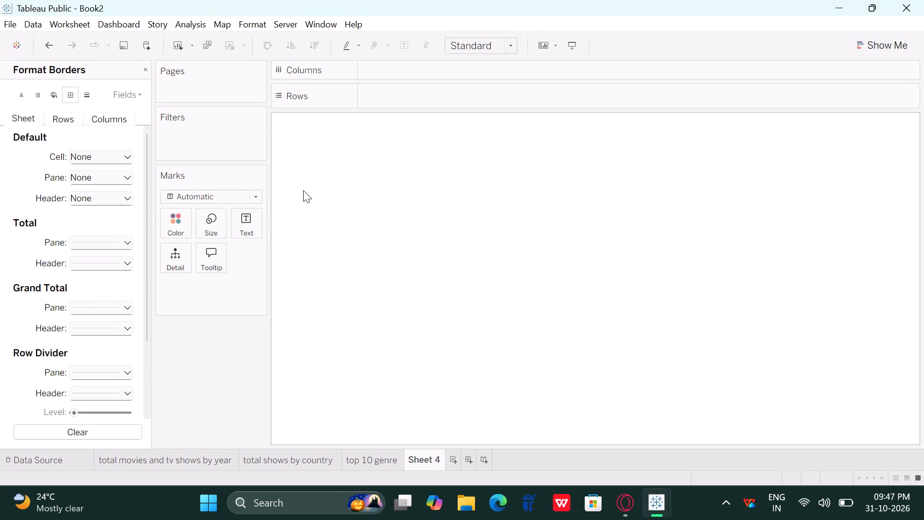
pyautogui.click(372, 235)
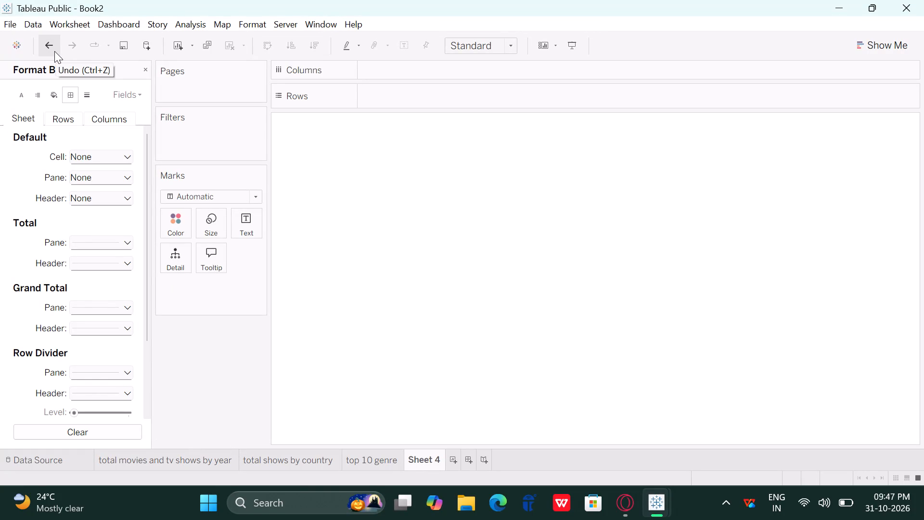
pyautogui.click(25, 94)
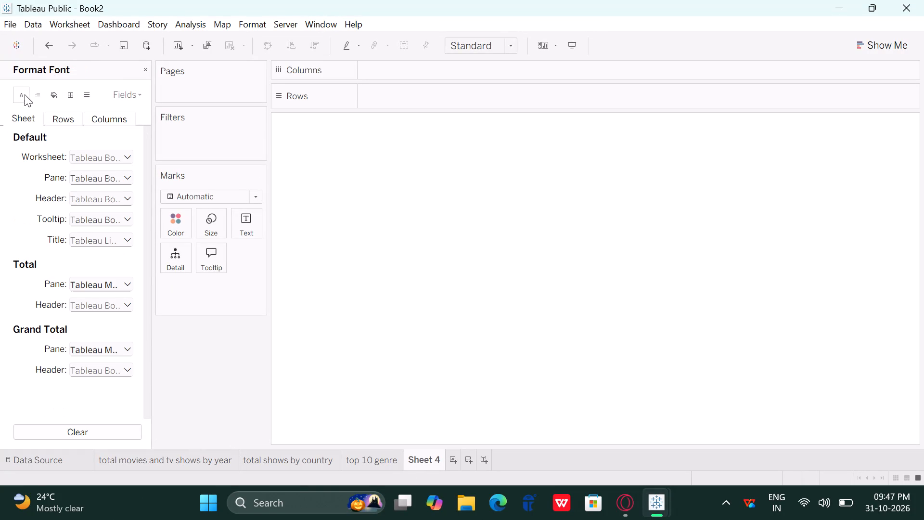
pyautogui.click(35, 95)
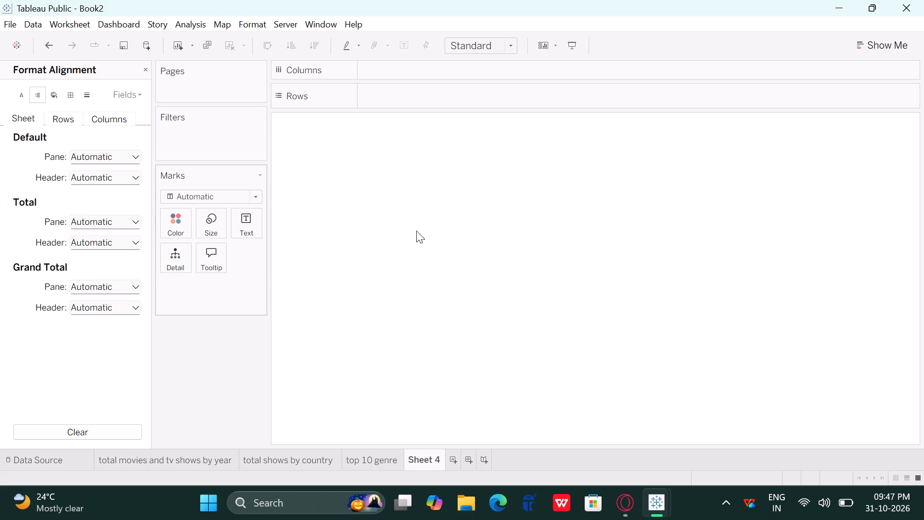
# Replace the blank Sheet 4 by deleting it and adding a new worksheet after top 10 genre.
pyautogui.rightClick(423, 467)
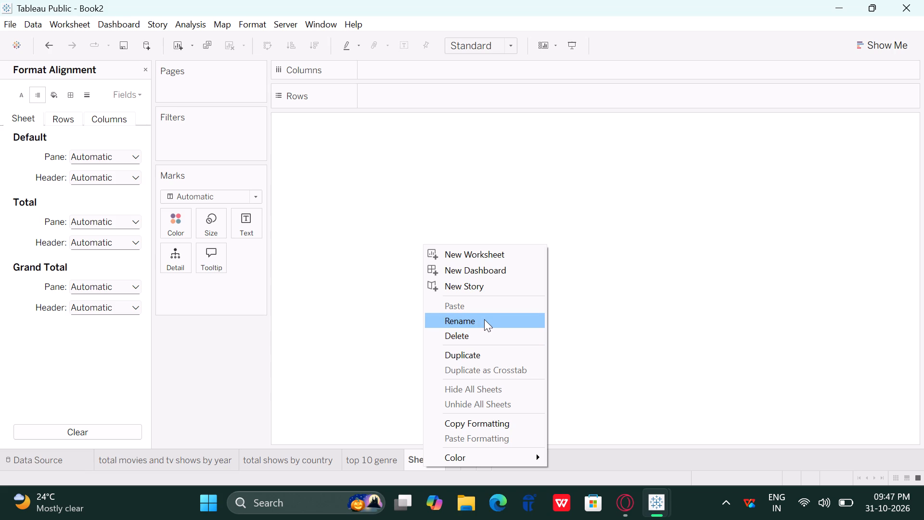
pyautogui.click(484, 331)
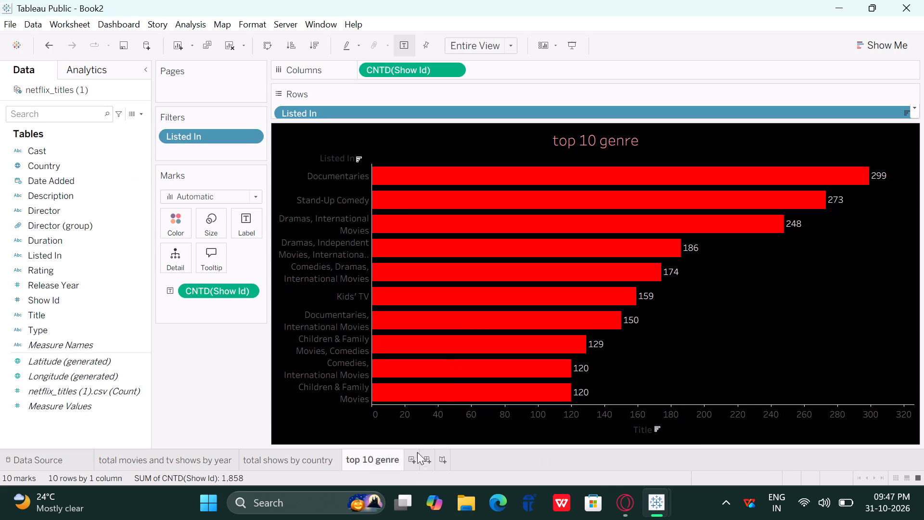
pyautogui.click(410, 460)
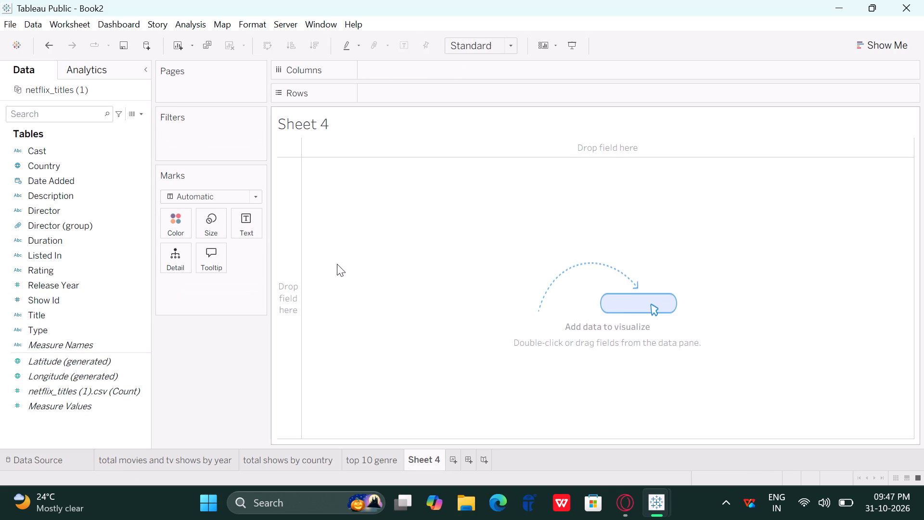
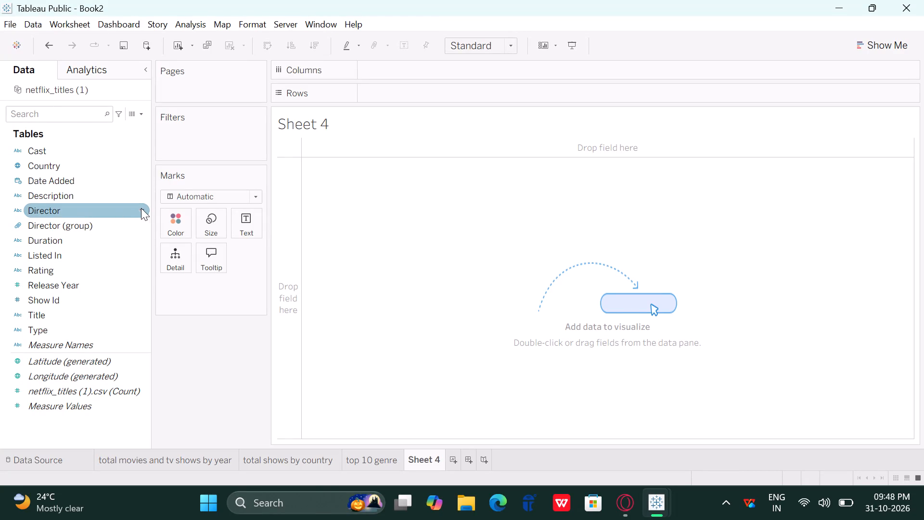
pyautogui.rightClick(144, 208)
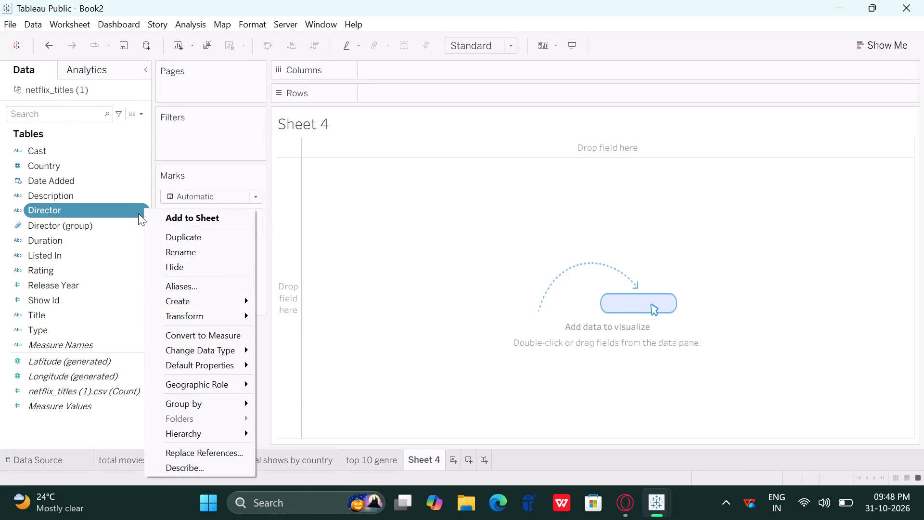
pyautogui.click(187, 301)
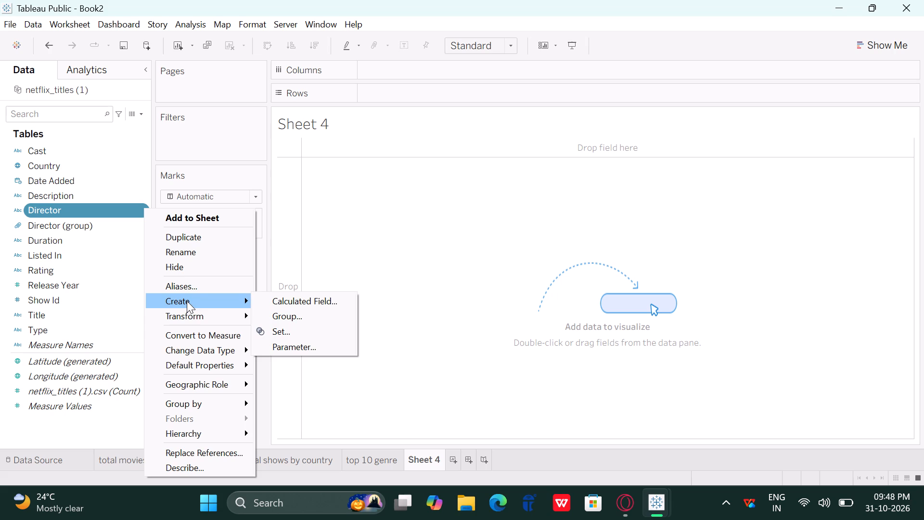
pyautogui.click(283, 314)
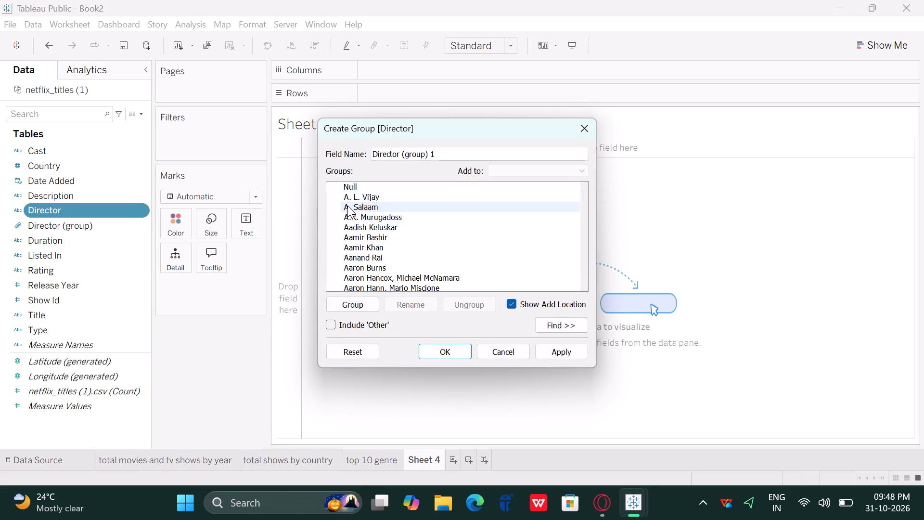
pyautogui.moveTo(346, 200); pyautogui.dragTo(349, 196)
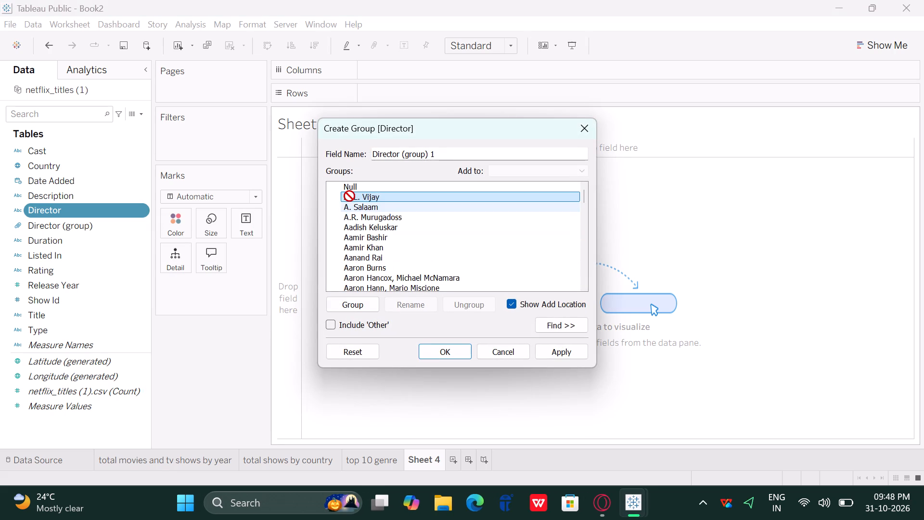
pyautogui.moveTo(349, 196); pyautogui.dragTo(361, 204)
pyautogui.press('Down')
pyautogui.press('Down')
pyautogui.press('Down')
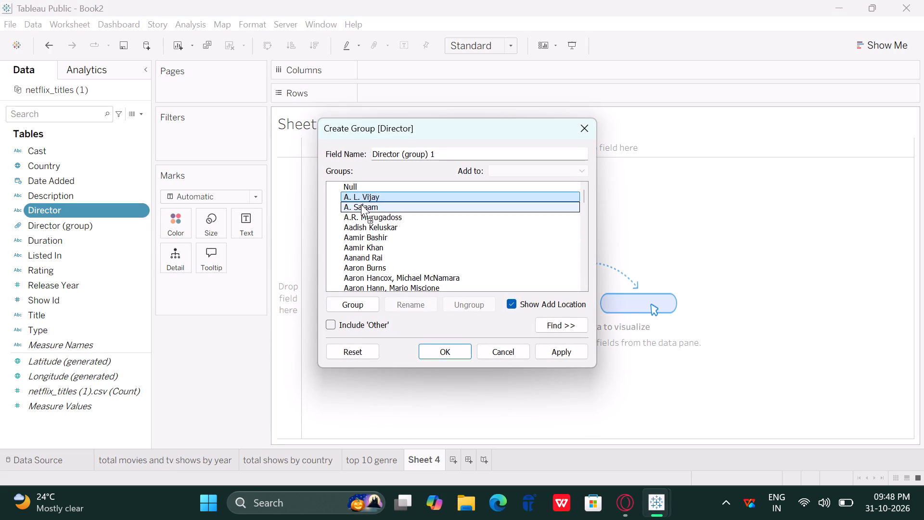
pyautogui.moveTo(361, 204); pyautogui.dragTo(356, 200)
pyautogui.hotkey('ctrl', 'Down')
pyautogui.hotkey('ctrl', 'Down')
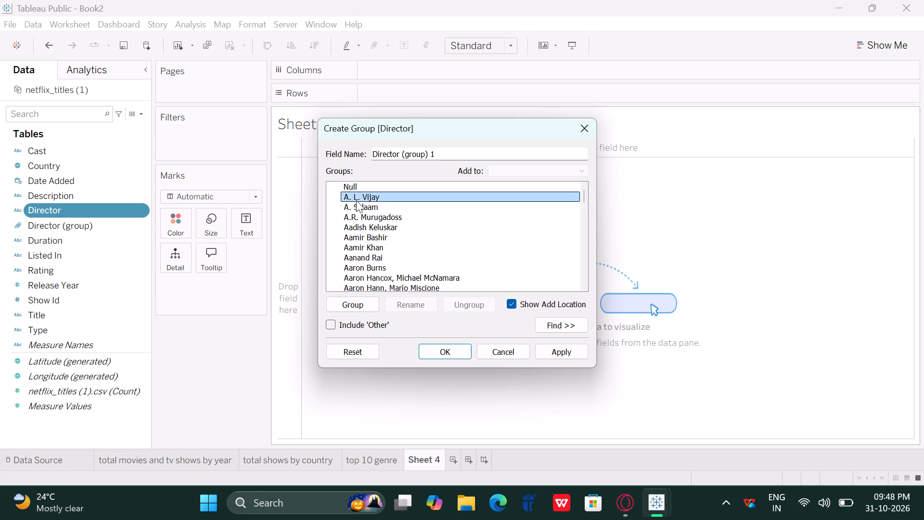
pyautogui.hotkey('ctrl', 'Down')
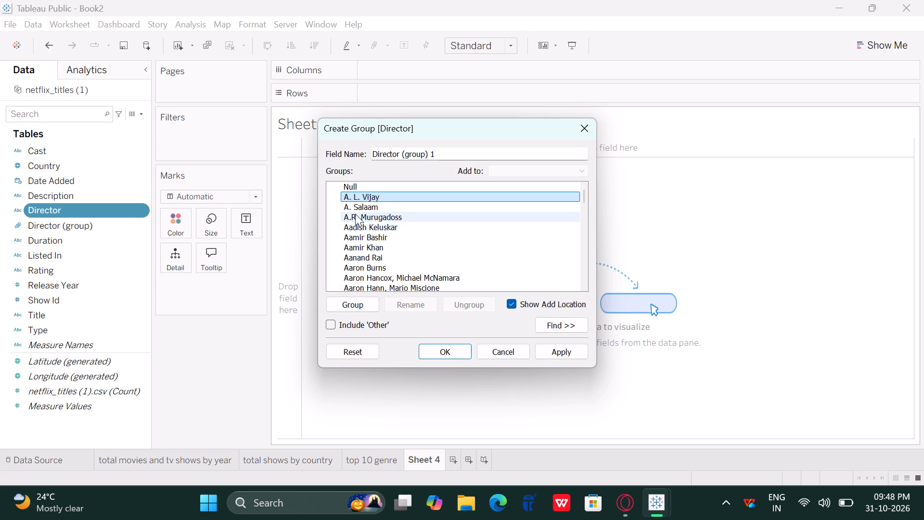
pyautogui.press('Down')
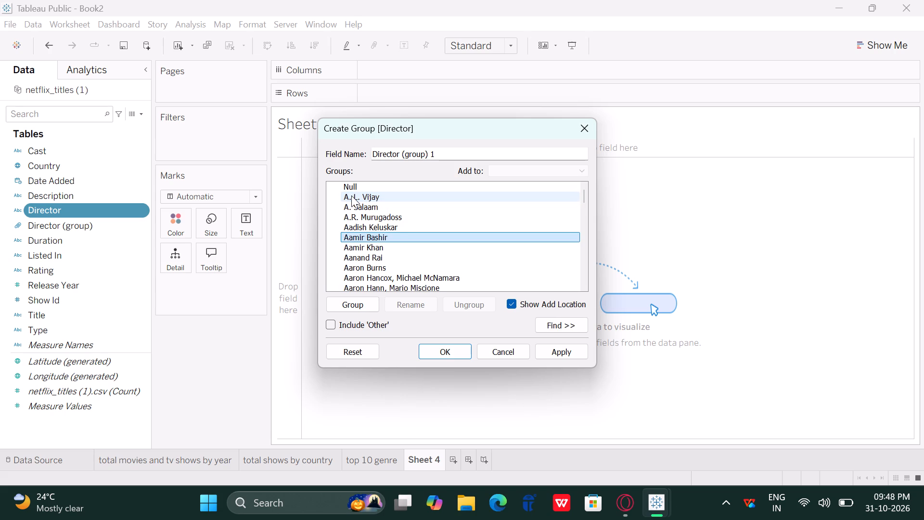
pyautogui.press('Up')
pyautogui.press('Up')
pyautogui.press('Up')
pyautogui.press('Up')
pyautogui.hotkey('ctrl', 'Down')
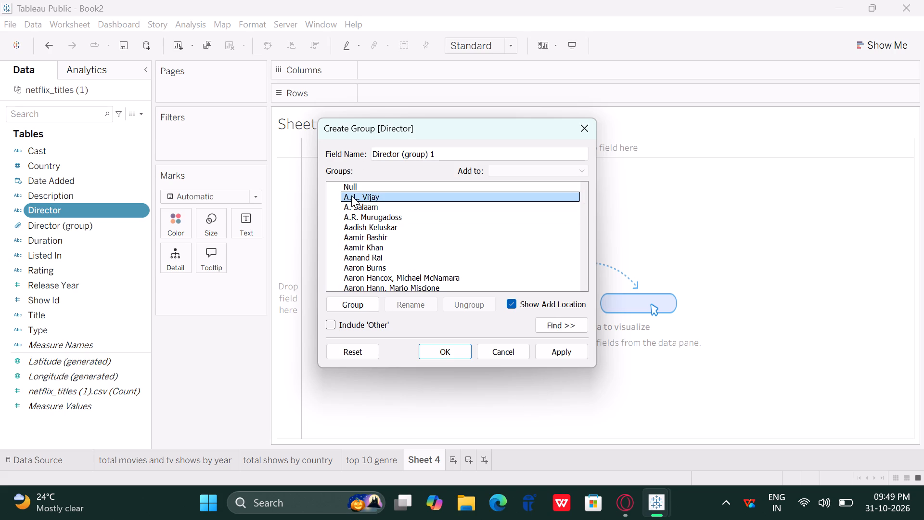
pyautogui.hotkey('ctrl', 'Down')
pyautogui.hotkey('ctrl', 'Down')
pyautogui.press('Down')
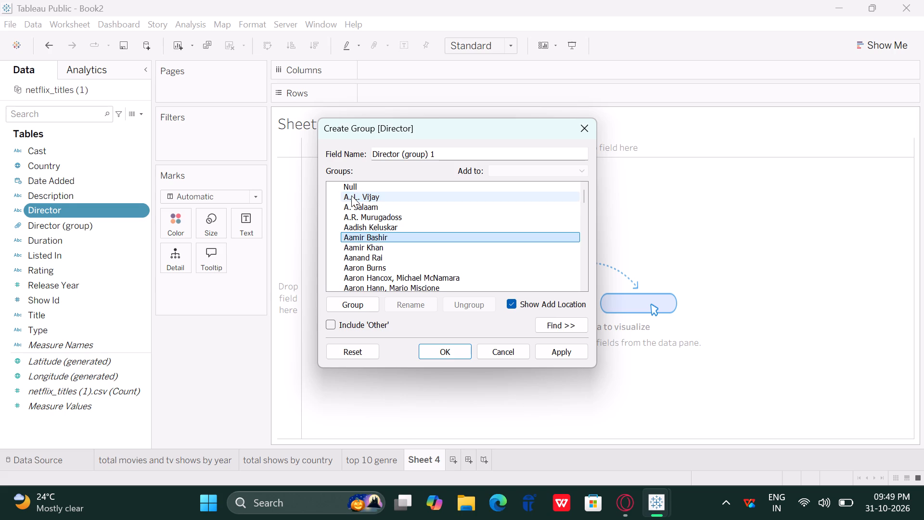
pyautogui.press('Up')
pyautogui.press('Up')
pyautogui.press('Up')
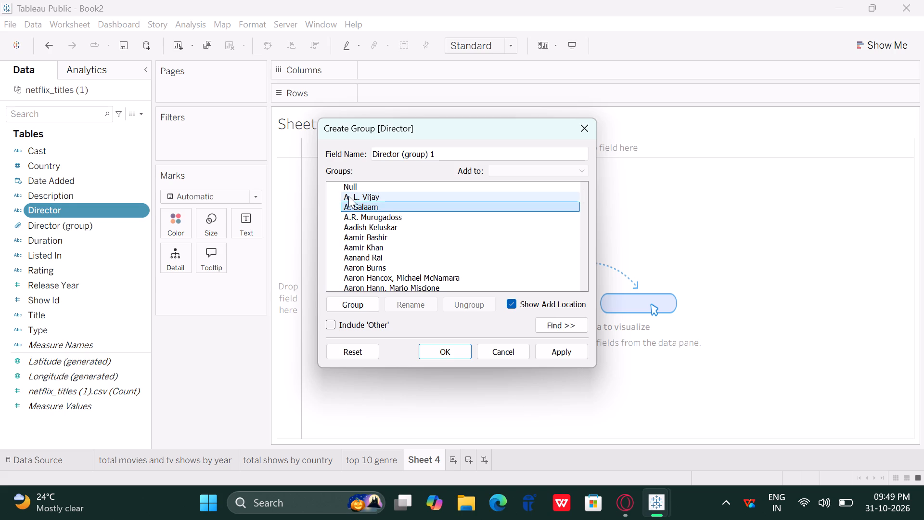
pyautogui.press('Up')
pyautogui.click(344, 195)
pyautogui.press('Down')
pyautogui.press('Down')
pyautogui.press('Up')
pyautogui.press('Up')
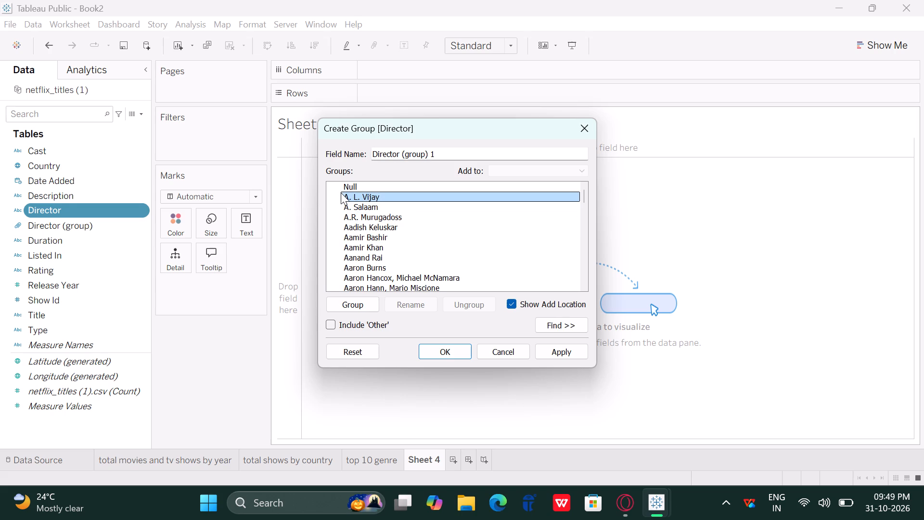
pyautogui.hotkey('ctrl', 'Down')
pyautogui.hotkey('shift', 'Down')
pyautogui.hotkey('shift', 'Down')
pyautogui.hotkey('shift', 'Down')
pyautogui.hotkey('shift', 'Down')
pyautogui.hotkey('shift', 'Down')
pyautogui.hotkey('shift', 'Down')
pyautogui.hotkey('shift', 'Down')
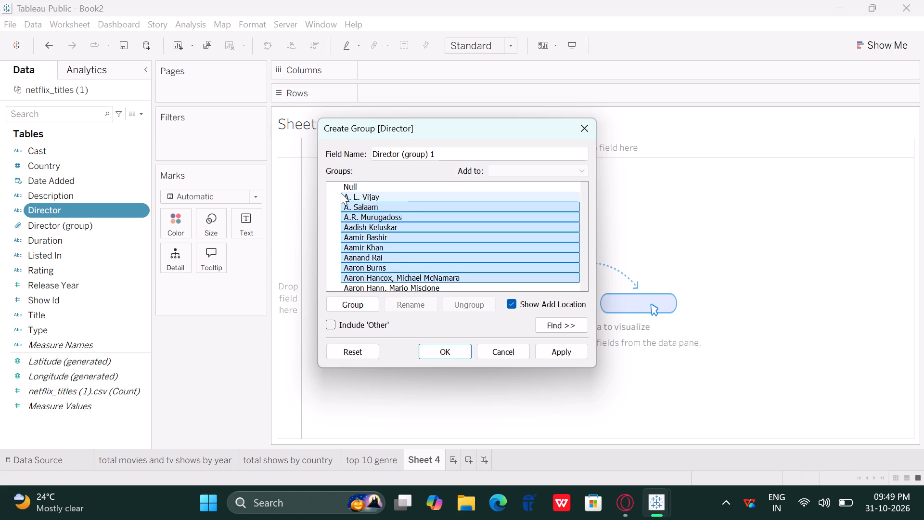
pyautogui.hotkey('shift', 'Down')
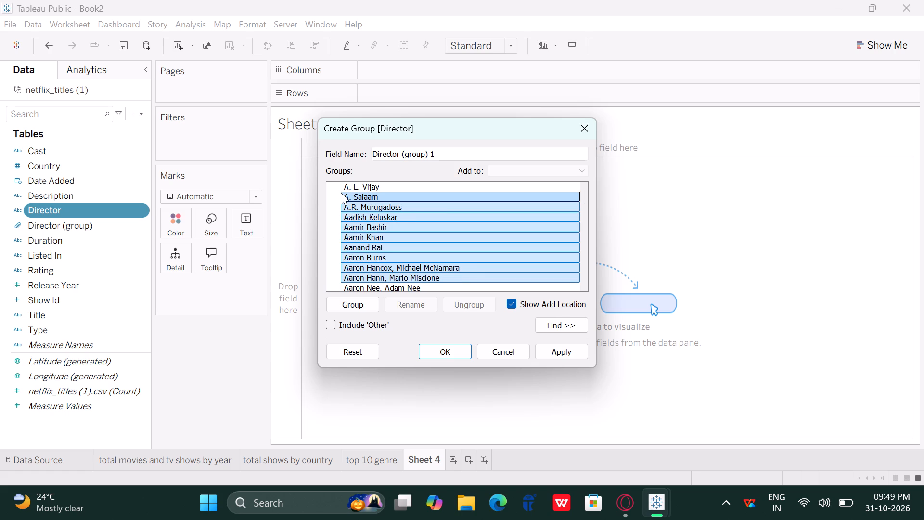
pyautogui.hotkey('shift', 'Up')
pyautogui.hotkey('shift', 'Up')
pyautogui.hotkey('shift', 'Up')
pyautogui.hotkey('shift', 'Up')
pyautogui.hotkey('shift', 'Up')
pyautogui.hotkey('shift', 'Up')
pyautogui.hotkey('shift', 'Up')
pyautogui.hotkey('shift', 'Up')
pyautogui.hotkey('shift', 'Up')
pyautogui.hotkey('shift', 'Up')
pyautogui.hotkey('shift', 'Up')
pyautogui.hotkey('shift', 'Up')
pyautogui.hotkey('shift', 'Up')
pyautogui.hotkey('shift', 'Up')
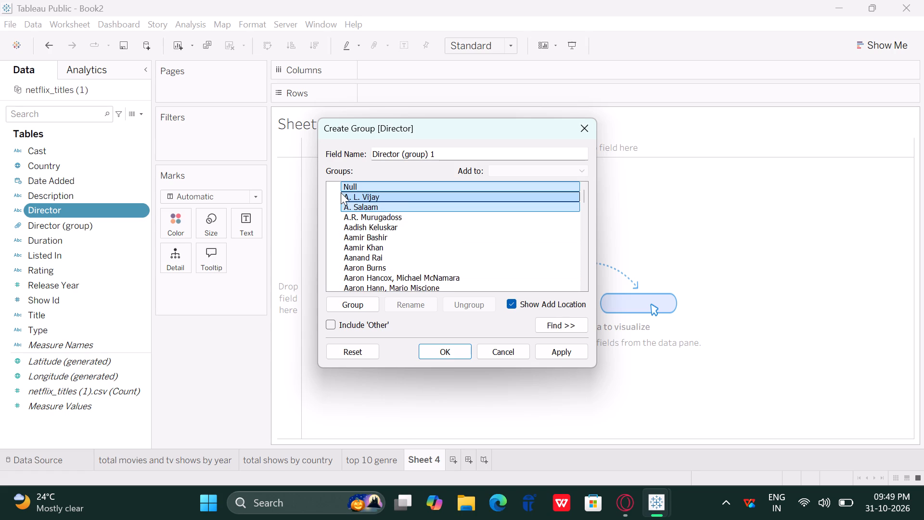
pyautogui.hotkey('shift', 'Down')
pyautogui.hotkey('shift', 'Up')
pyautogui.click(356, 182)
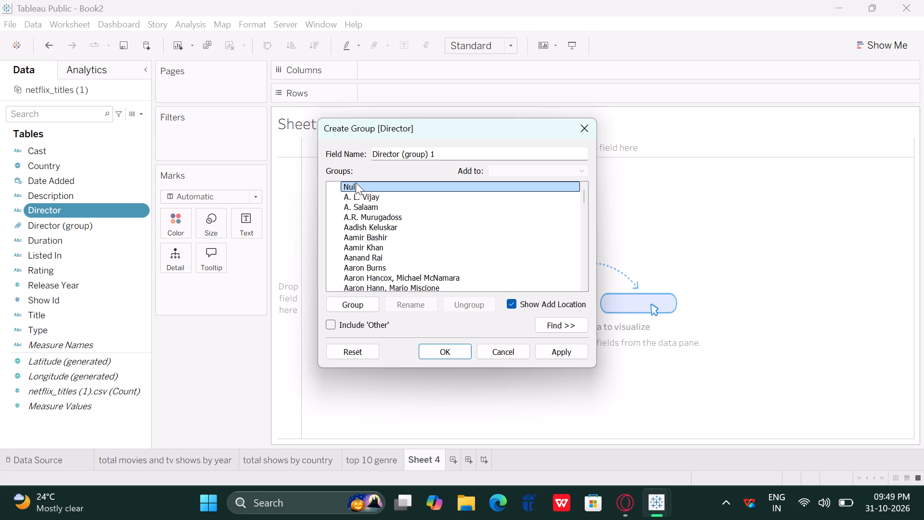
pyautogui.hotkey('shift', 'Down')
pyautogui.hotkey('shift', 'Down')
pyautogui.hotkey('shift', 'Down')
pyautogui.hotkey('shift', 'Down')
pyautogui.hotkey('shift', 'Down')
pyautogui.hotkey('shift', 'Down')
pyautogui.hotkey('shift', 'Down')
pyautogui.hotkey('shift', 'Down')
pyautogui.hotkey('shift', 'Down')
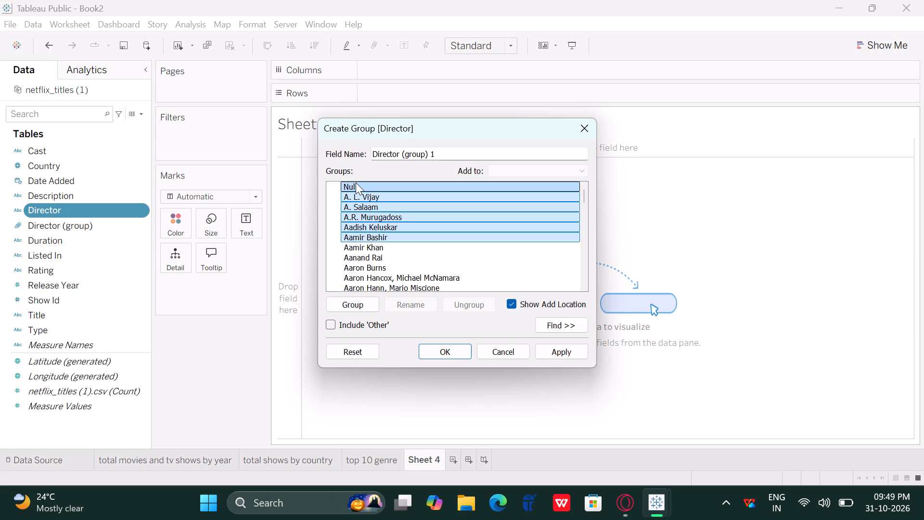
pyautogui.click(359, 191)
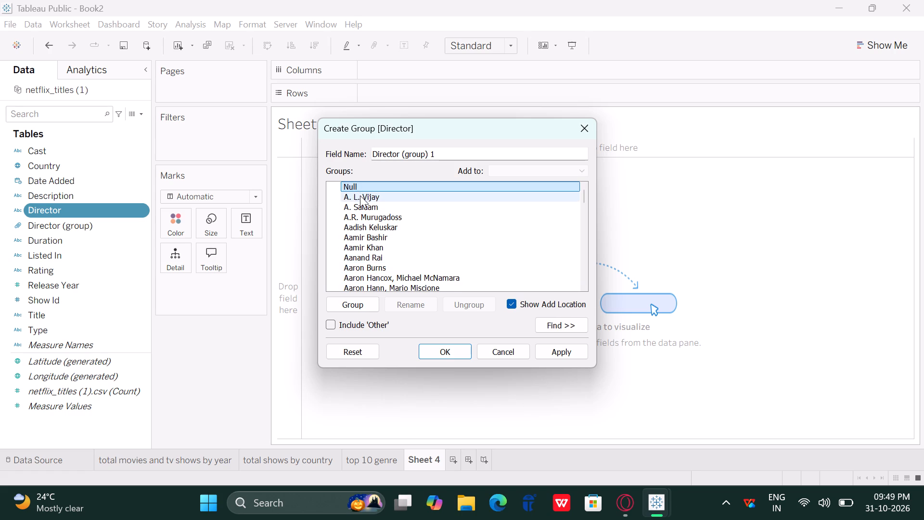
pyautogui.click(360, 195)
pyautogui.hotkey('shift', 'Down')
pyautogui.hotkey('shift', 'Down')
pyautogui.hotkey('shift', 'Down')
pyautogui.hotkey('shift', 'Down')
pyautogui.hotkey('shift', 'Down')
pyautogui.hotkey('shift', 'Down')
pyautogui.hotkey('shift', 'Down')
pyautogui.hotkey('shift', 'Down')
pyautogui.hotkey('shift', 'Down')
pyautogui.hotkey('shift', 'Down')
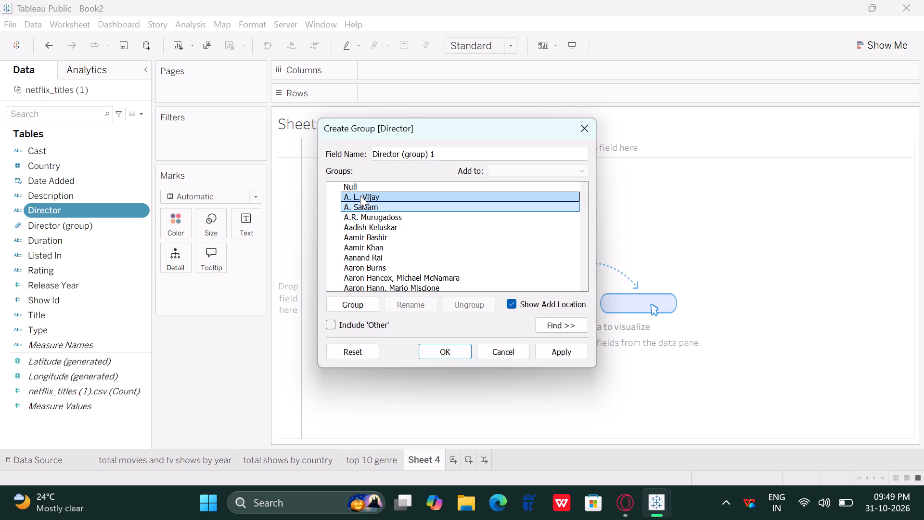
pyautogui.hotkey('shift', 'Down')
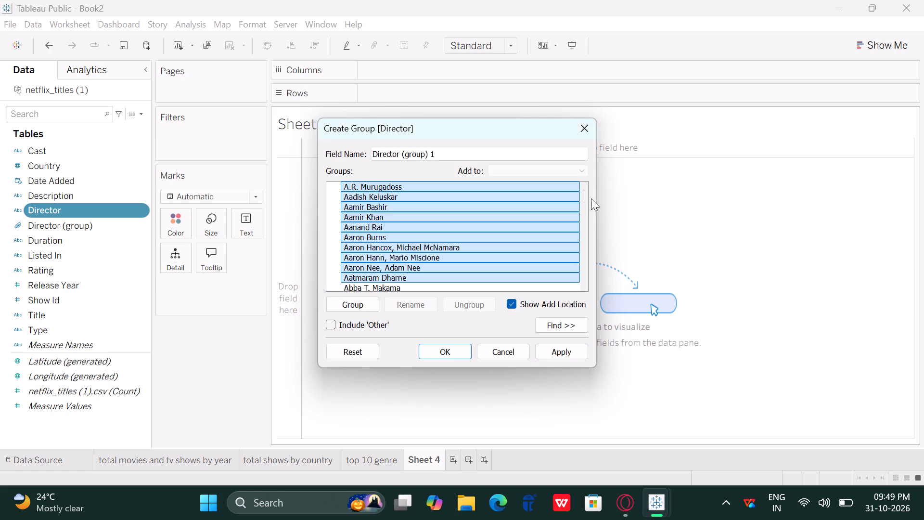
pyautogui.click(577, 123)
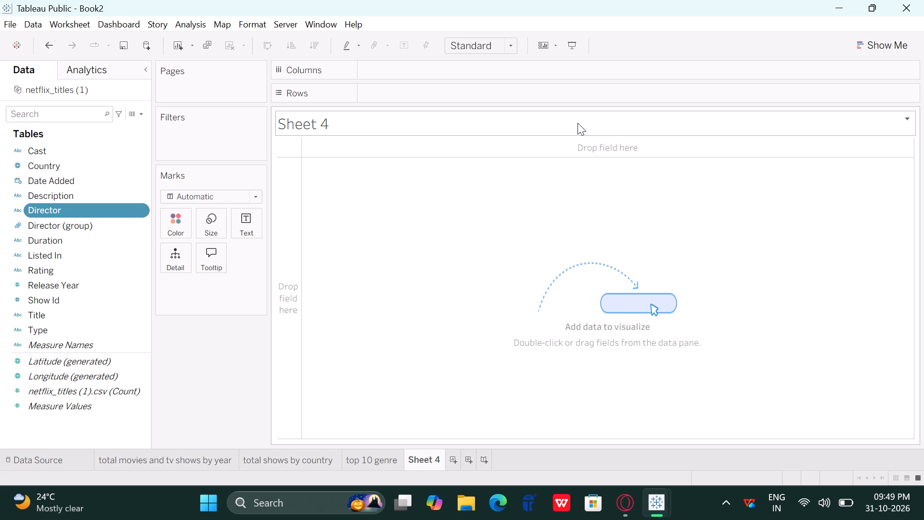
# Turn off Bluetooth and turn on Energy saver in the Windows quick settings.
pyautogui.click(856, 505)
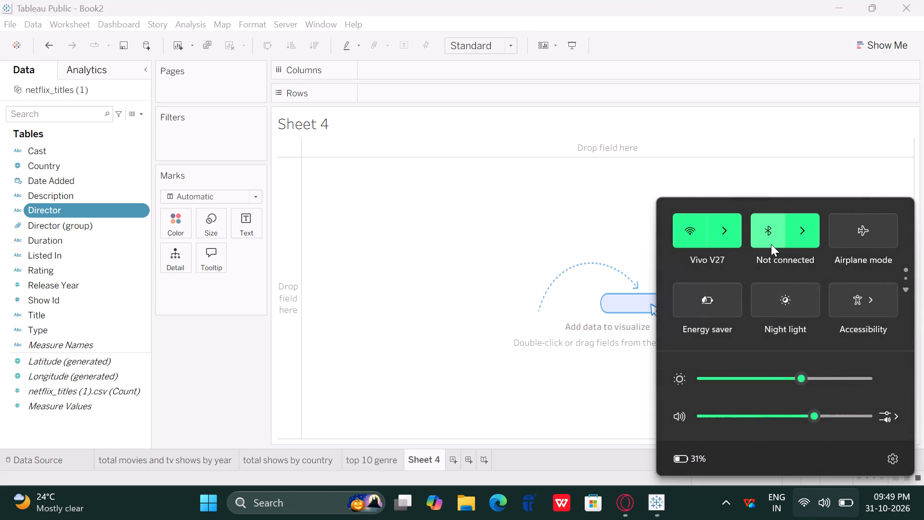
pyautogui.click(770, 242)
pyautogui.click(713, 310)
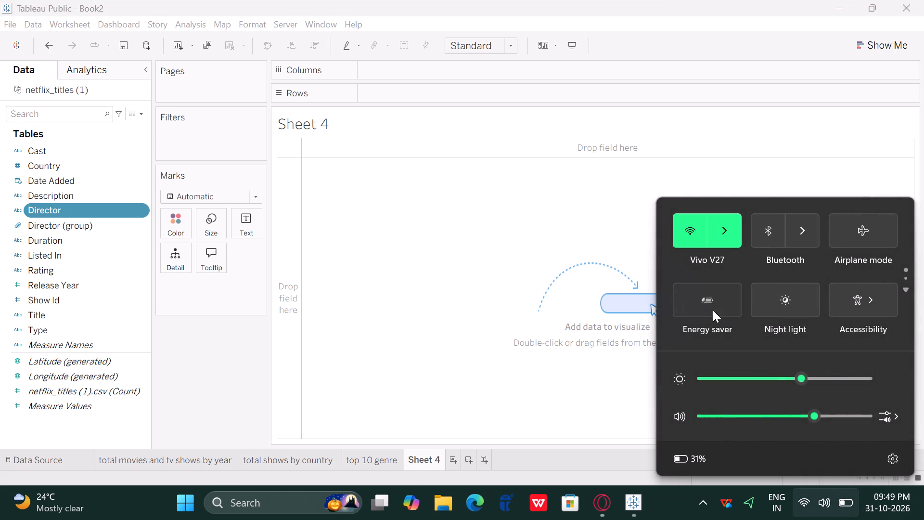
pyautogui.click(506, 286)
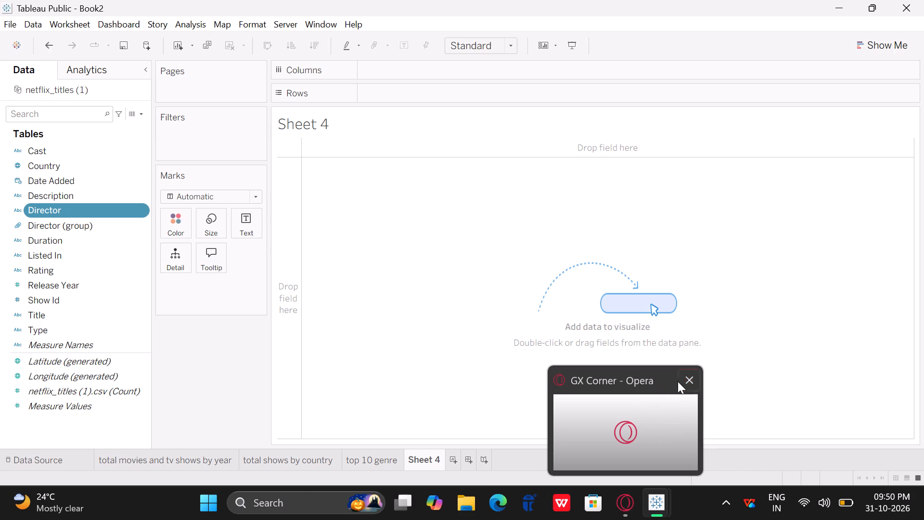
# Close the GX Corner Opera browser window.
pyautogui.click(680, 381)
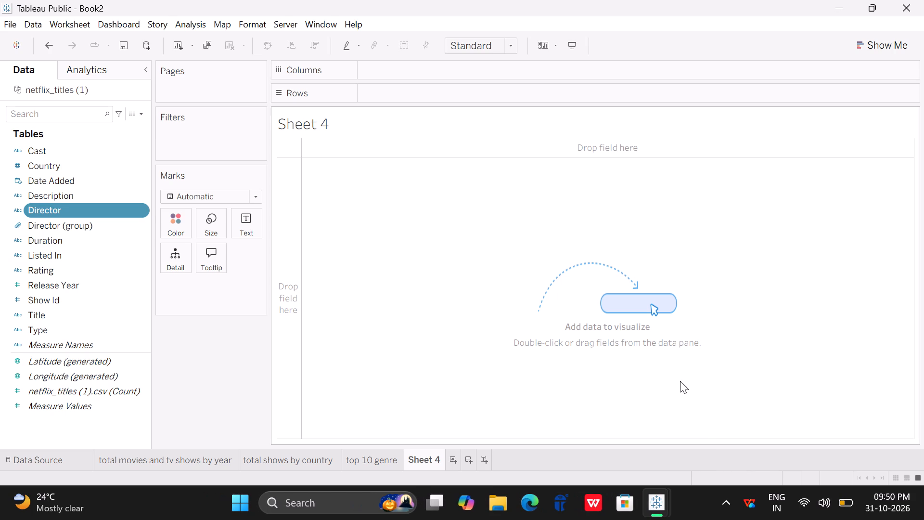
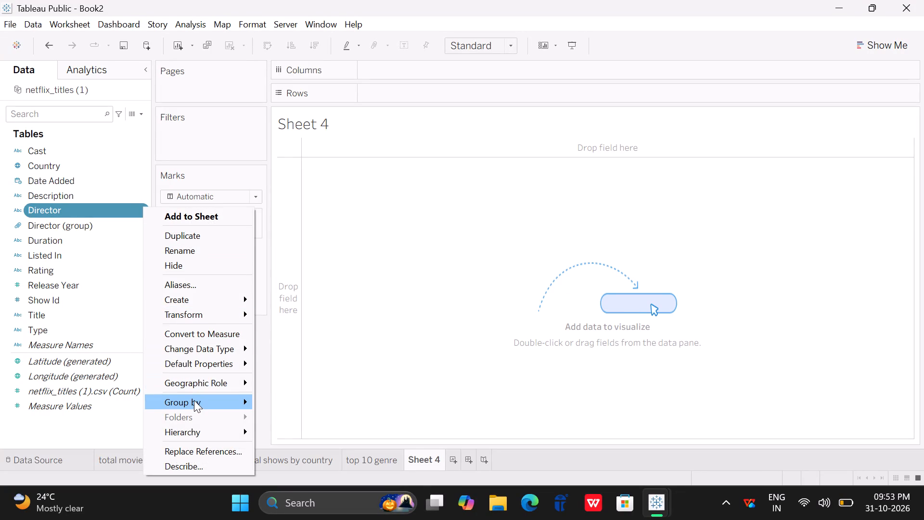
# Create a group field from Director, selecting the first eleven members from Null onward without combining them, and apply it.
pyautogui.click(192, 304)
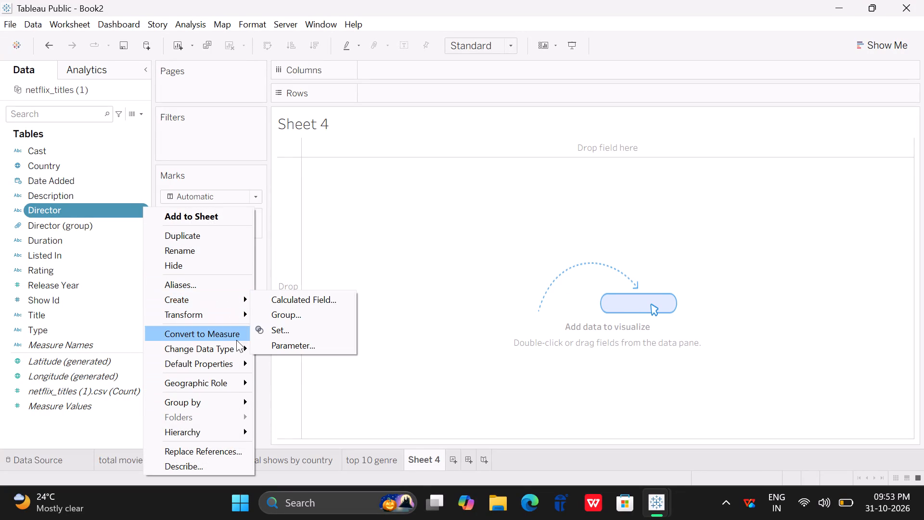
pyautogui.click(279, 318)
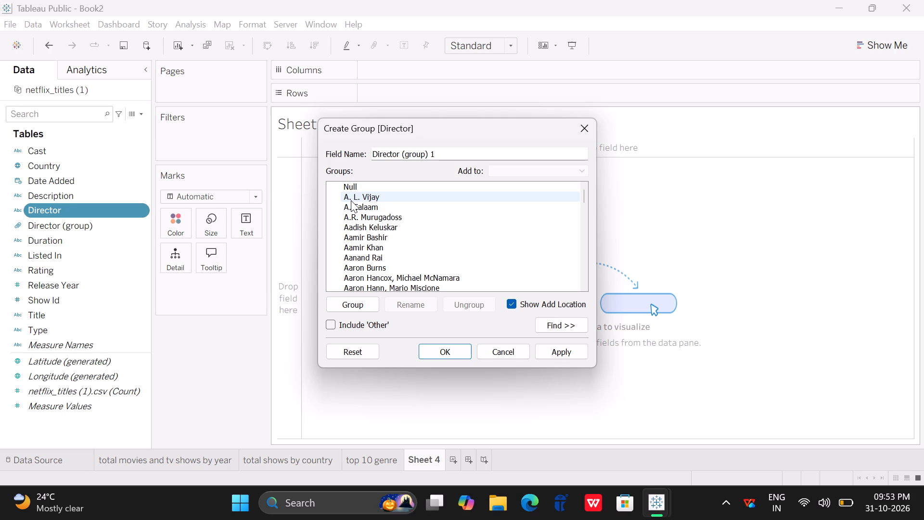
pyautogui.hotkey('shift', 'Down')
pyautogui.hotkey('shift', 'Down')
pyautogui.hotkey('shift', 'Down')
pyautogui.hotkey('shift', 'Down')
pyautogui.hotkey('shift', 'Down')
pyautogui.hotkey('shift', 'Down')
pyautogui.hotkey('shift', 'Down')
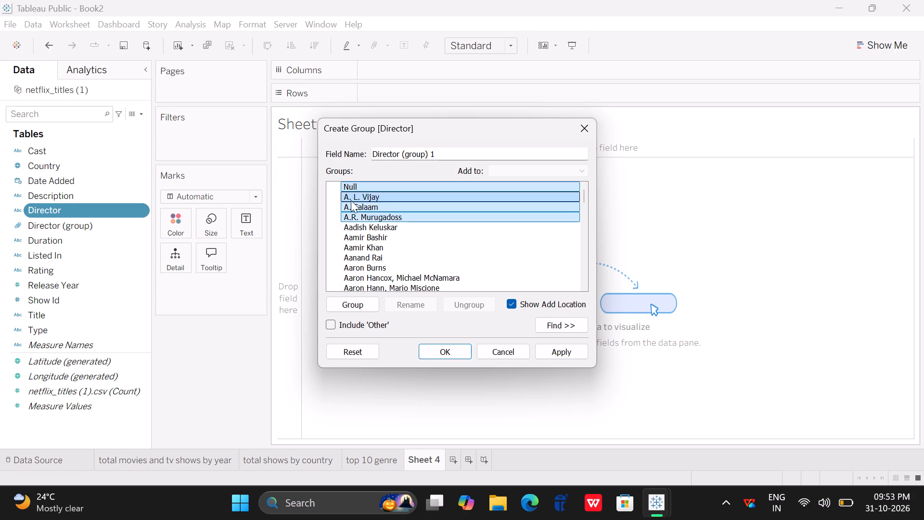
pyautogui.hotkey('shift', 'Down')
pyautogui.hotkey('shift', 'Down')
pyautogui.hotkey('shift', 'Down')
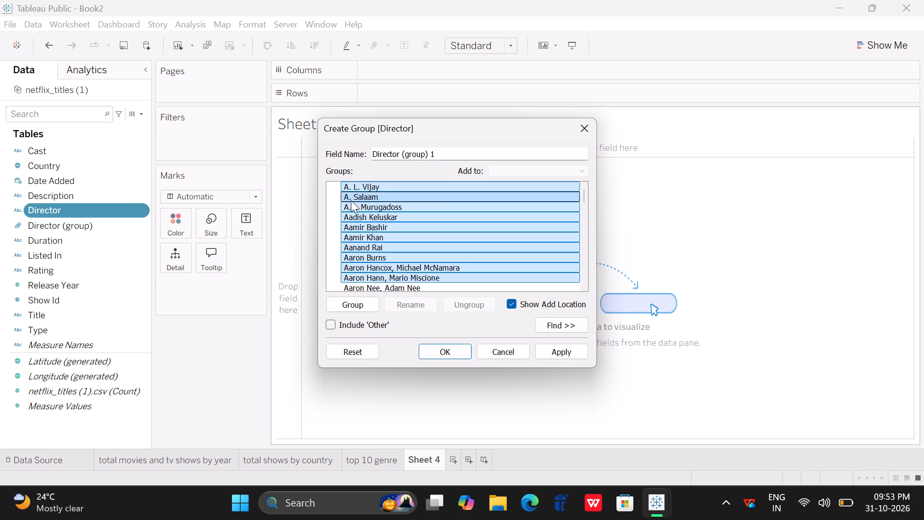
pyautogui.click(564, 352)
pyautogui.click(439, 352)
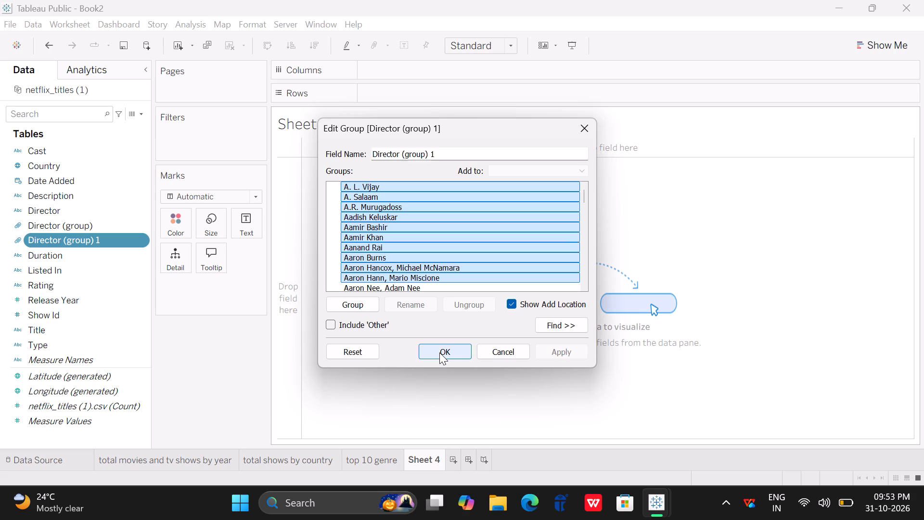
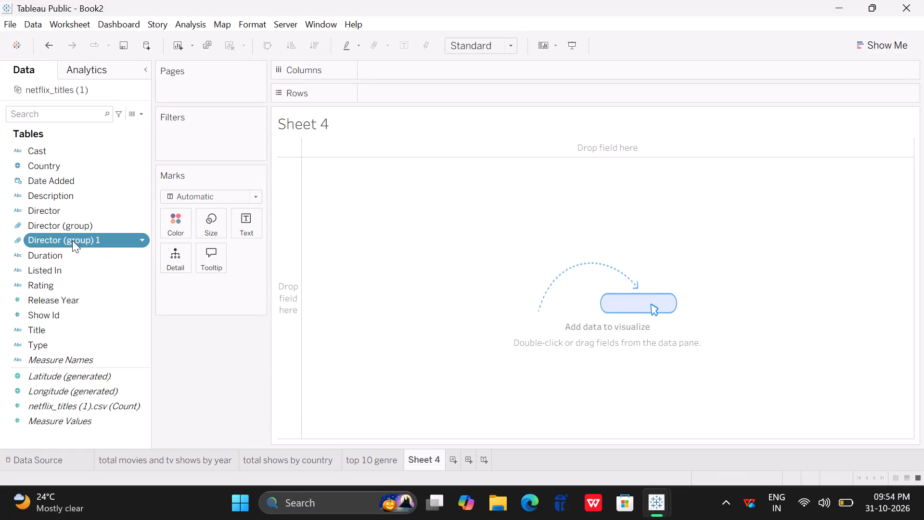
# Chart Director (group) 1 on Columns against Show Id on Rows, adding all members and aggregating Show Id as Count (Distinct).
pyautogui.moveTo(71, 238); pyautogui.dragTo(403, 77)
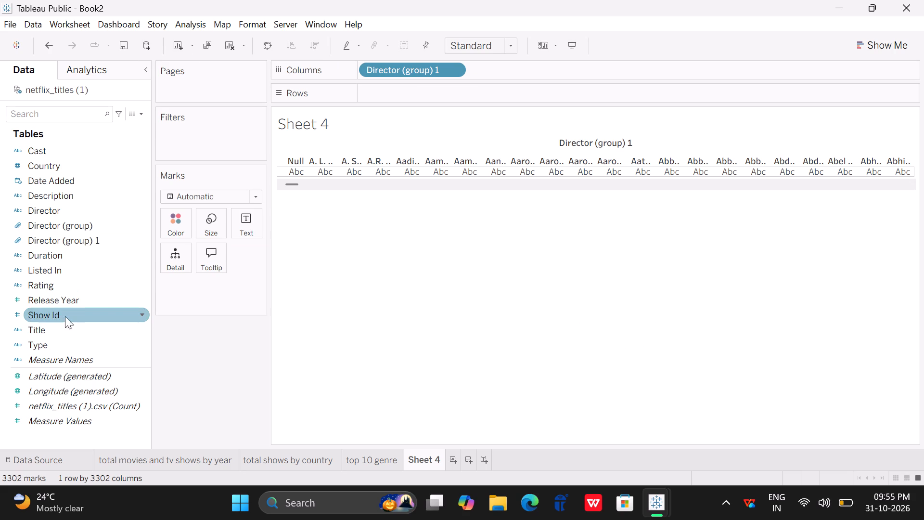
pyautogui.moveTo(65, 319); pyautogui.dragTo(397, 95)
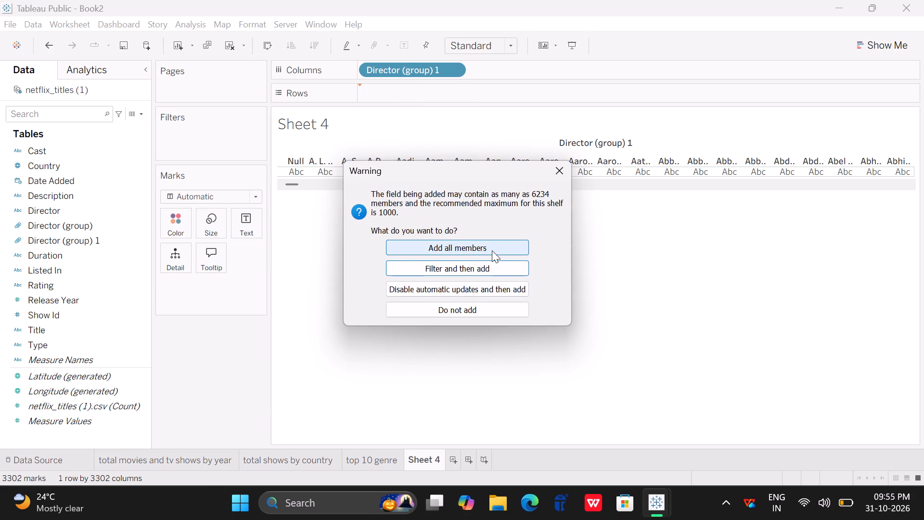
pyautogui.click(489, 251)
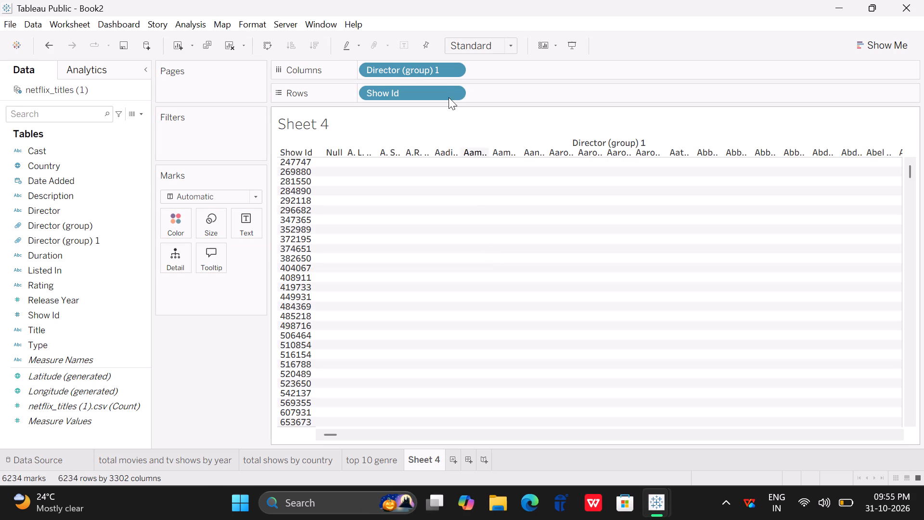
pyautogui.click(455, 100)
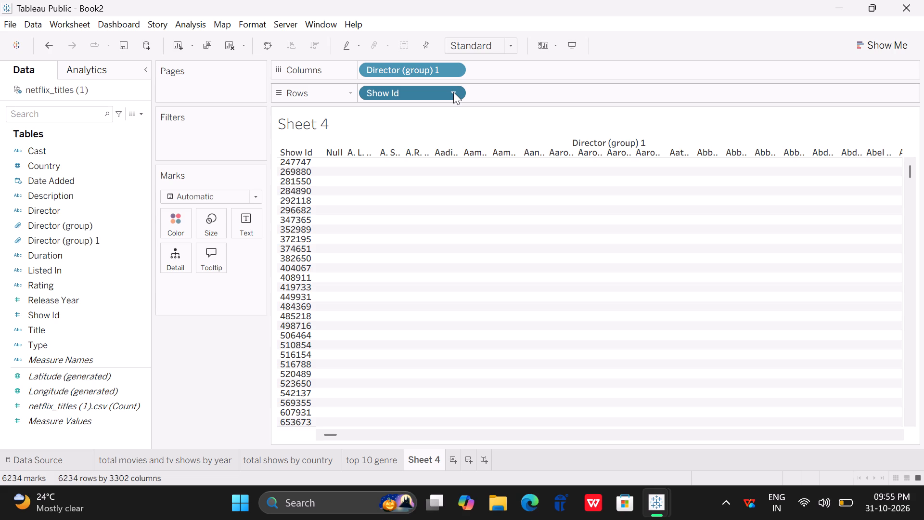
pyautogui.click(453, 91)
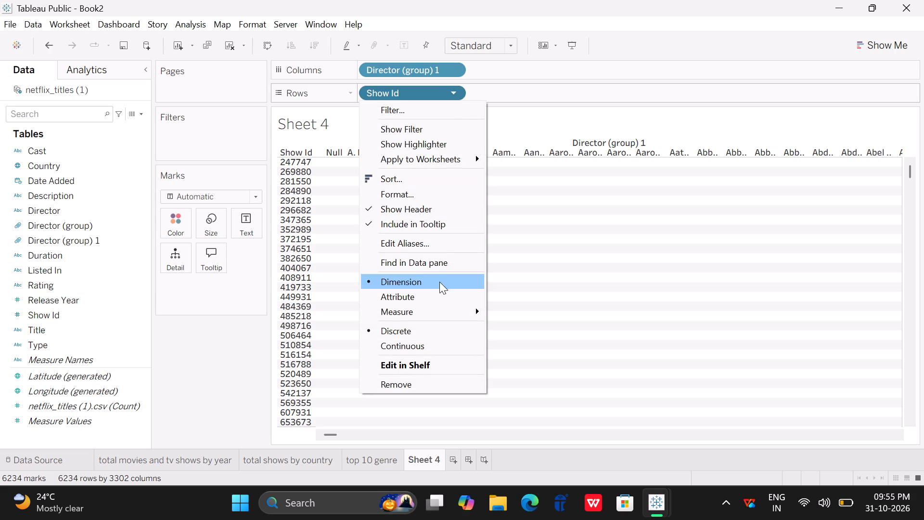
pyautogui.click(453, 315)
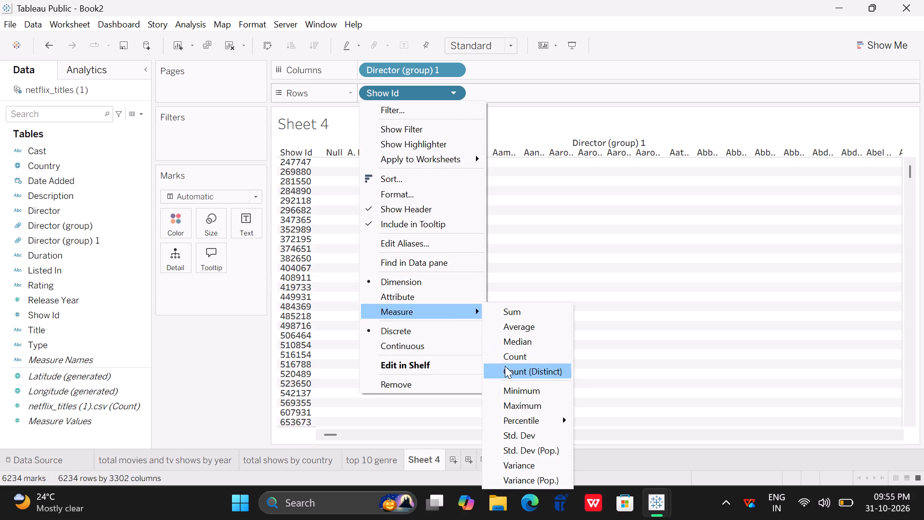
pyautogui.click(510, 367)
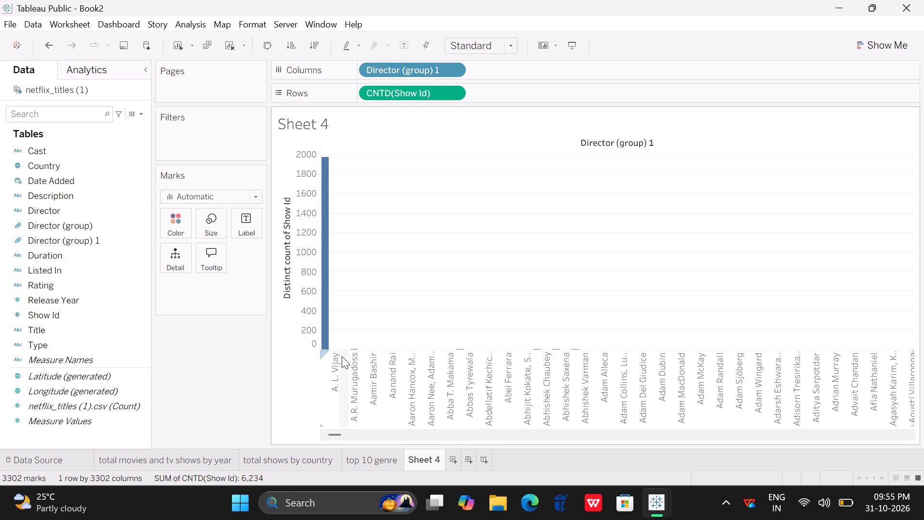
# Set the chart's mark type to Bar.
pyautogui.hscroll(1, 343, 356)
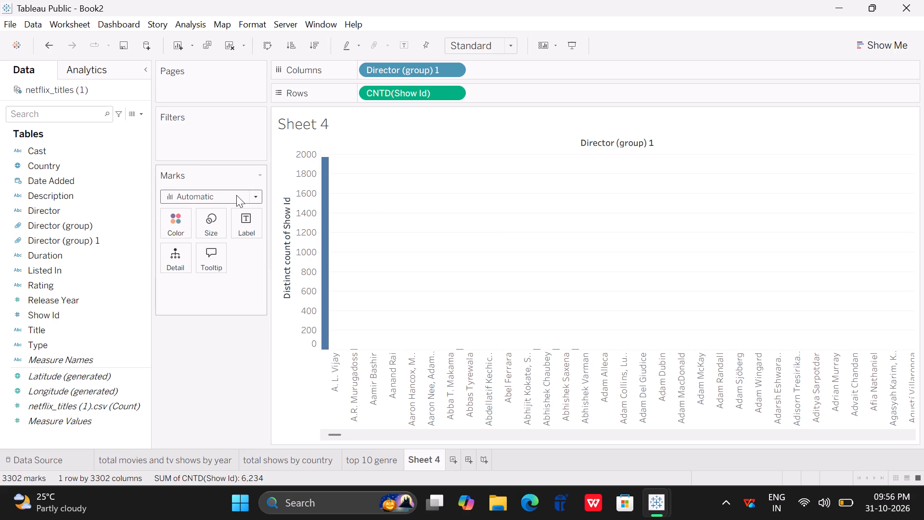
pyautogui.click(258, 197)
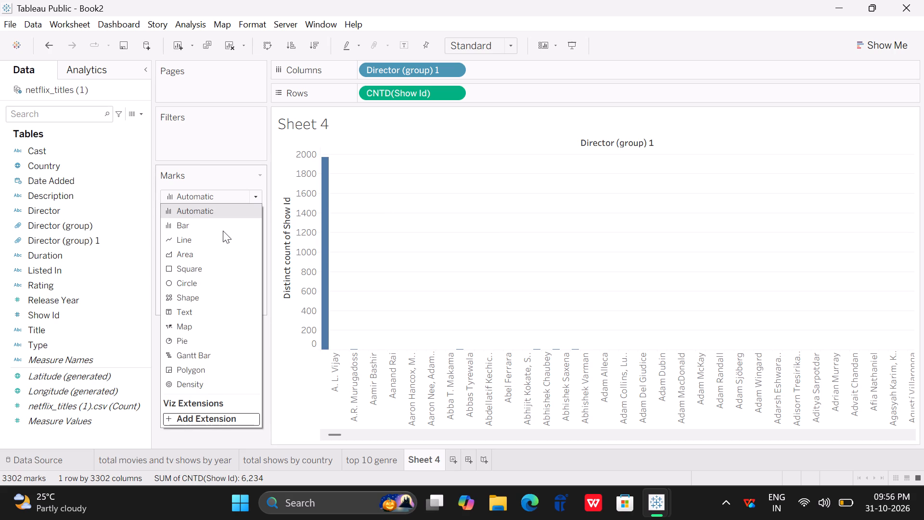
pyautogui.click(222, 231)
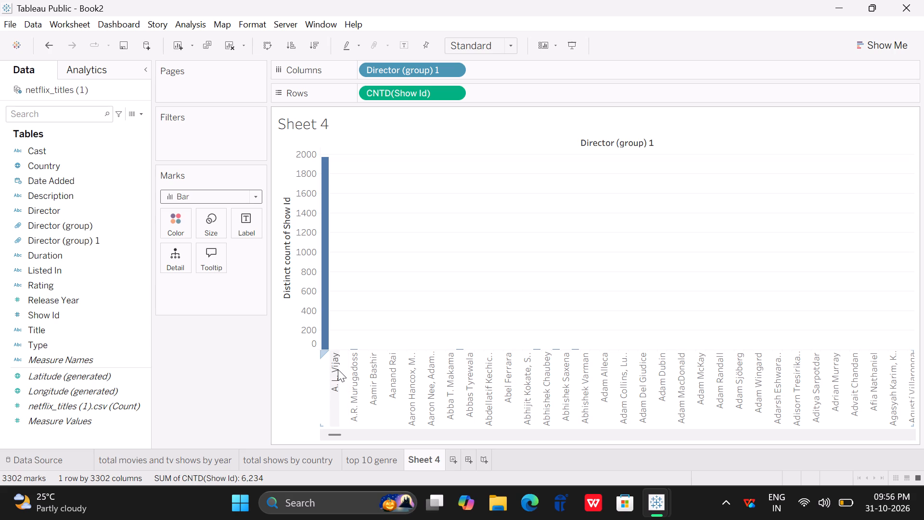
# Examine the individual director members along the chart's horizontal axis and select the tall first bar.
pyautogui.click(338, 369)
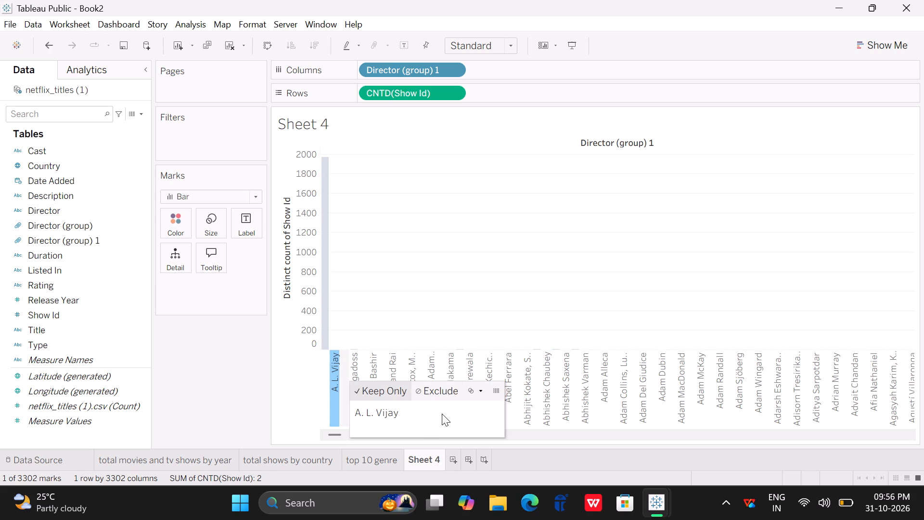
pyautogui.click(470, 364)
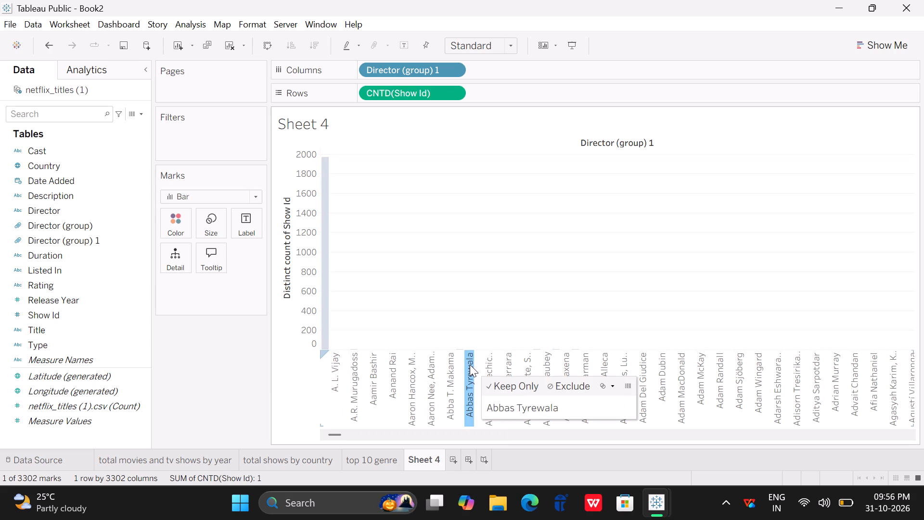
pyautogui.click(464, 298)
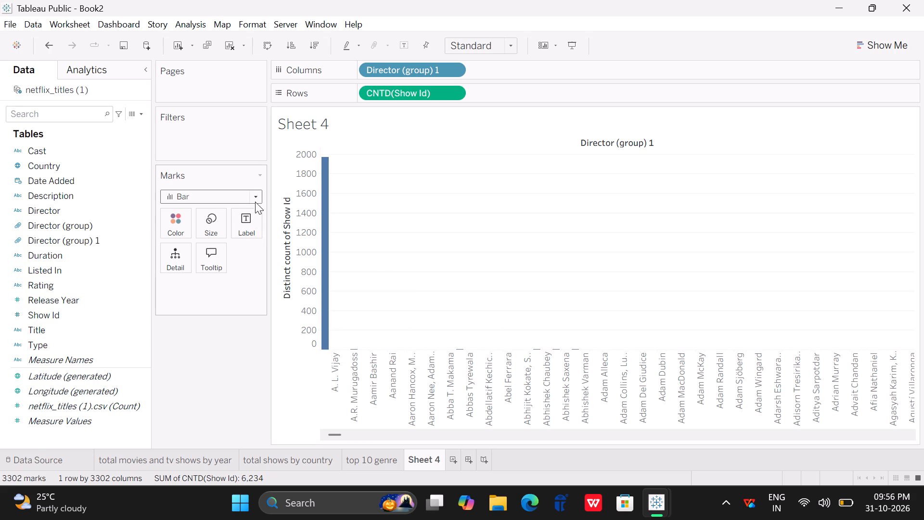
pyautogui.click(466, 363)
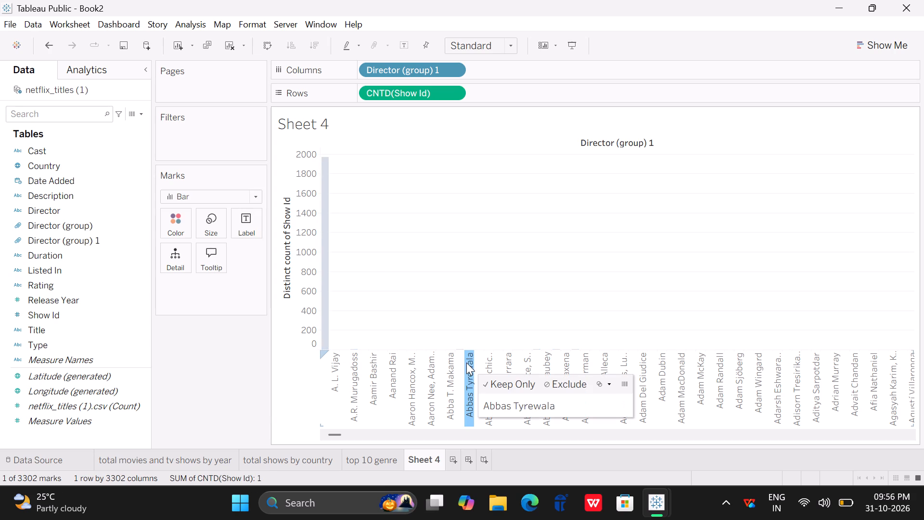
pyautogui.click(432, 367)
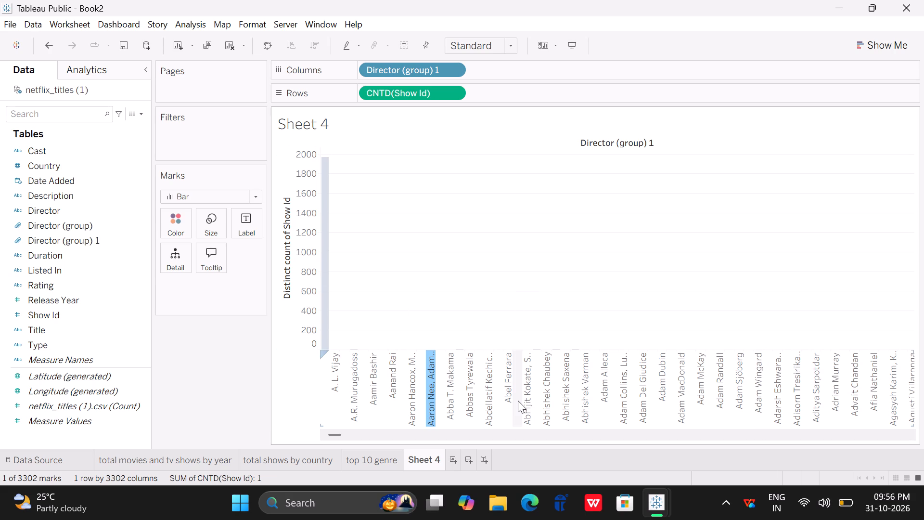
pyautogui.hscroll(-8, 518, 401)
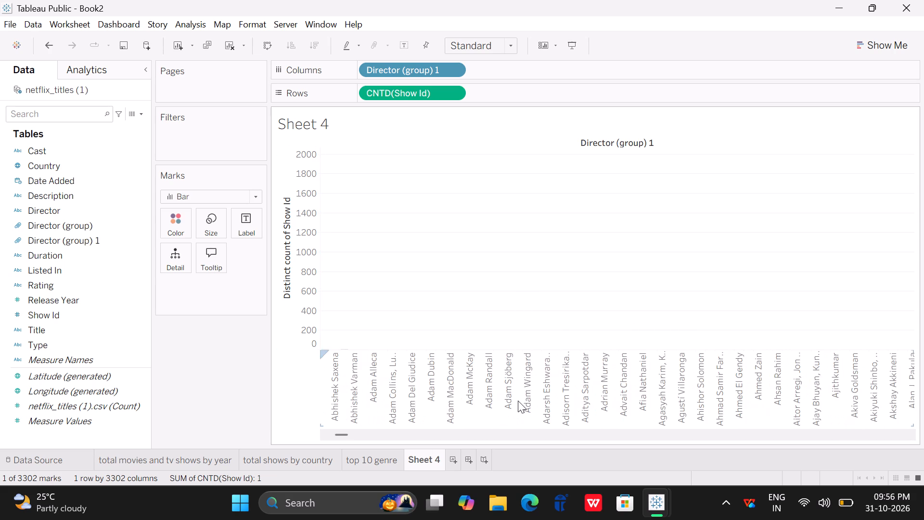
pyautogui.hscroll(-3, 518, 401)
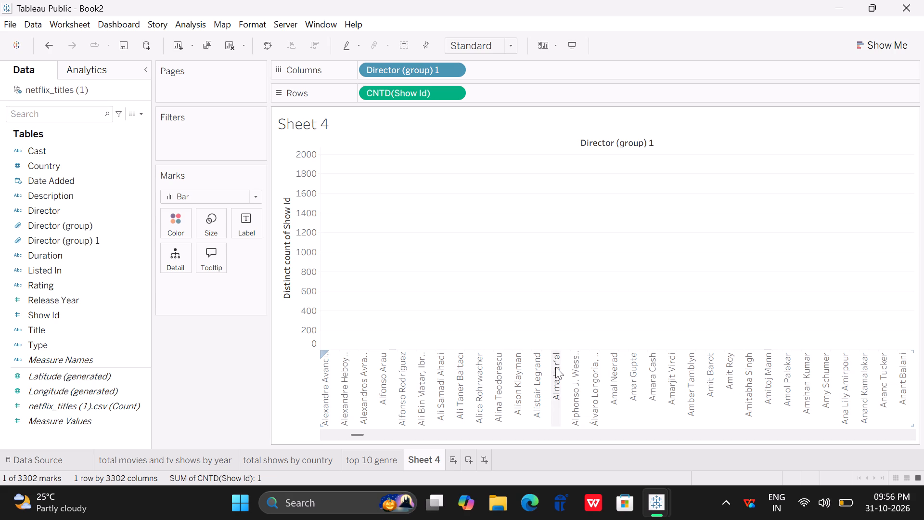
pyautogui.moveTo(617, 373); pyautogui.dragTo(834, 353)
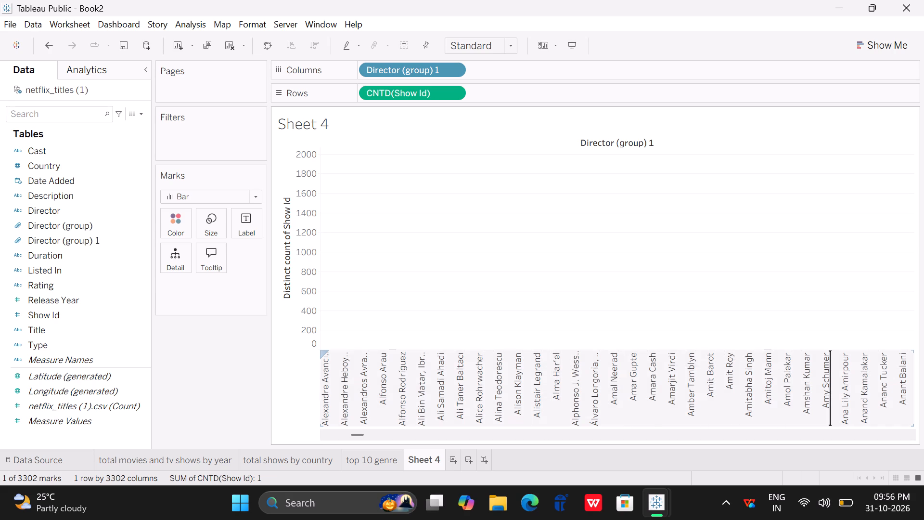
pyautogui.hscroll(9, 616, 376)
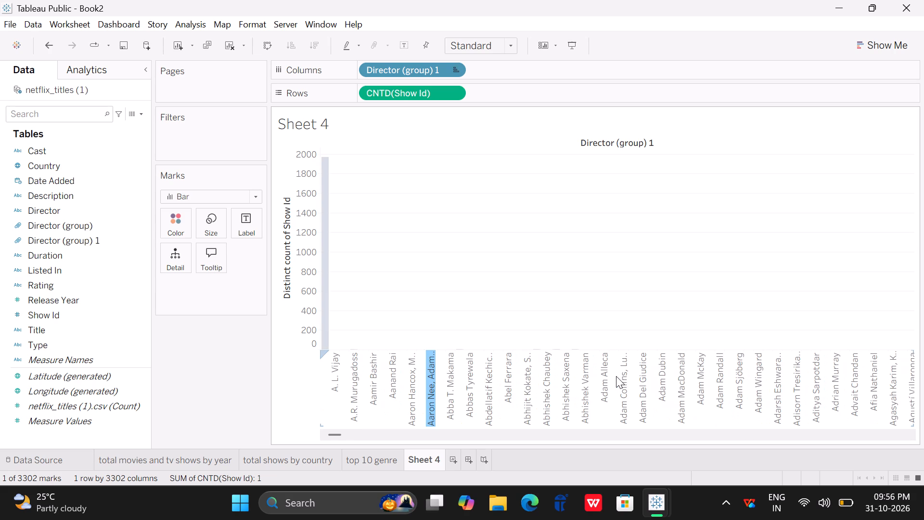
pyautogui.hscroll(1, 616, 376)
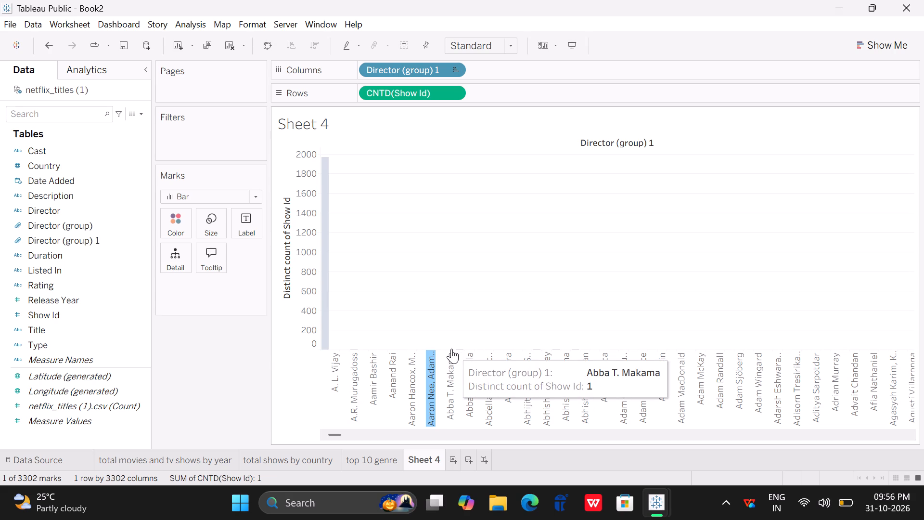
pyautogui.click(321, 180)
pyautogui.click(321, 182)
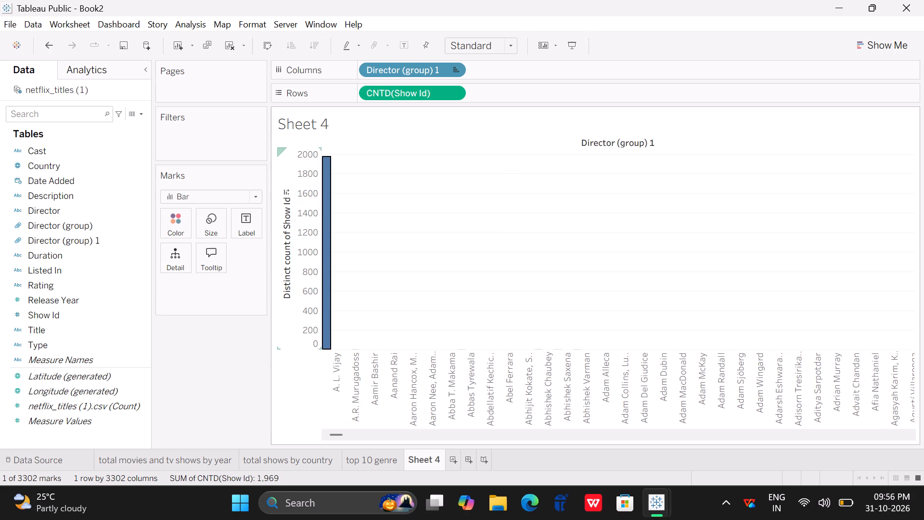
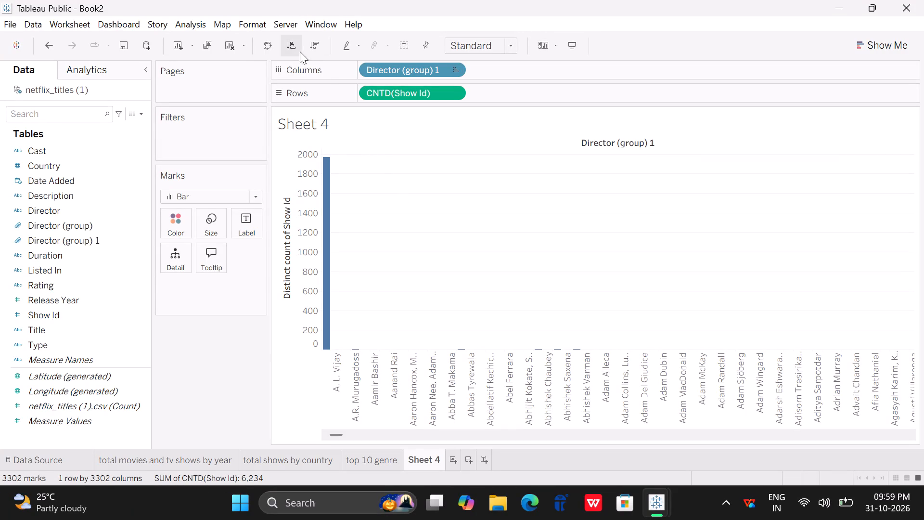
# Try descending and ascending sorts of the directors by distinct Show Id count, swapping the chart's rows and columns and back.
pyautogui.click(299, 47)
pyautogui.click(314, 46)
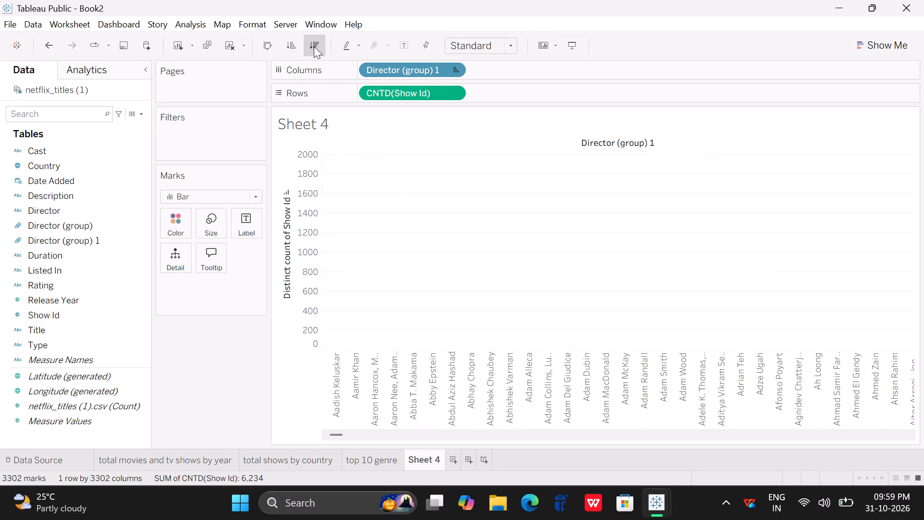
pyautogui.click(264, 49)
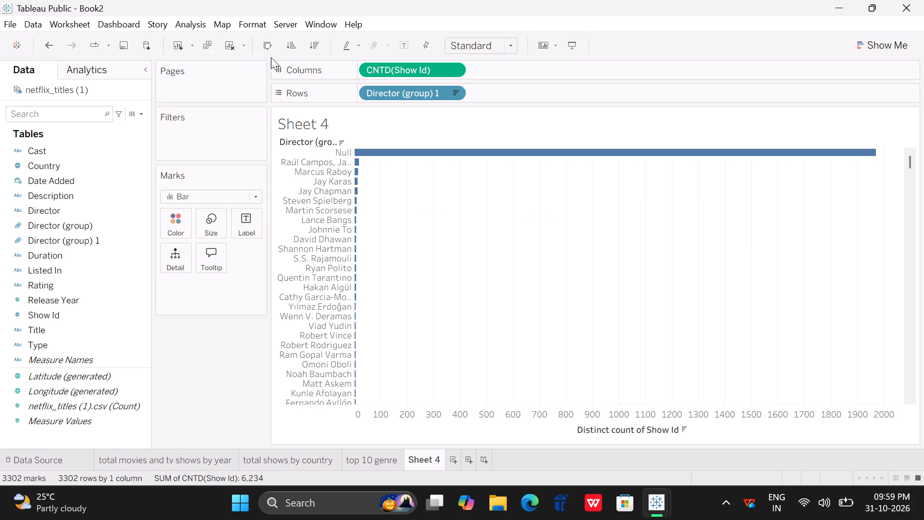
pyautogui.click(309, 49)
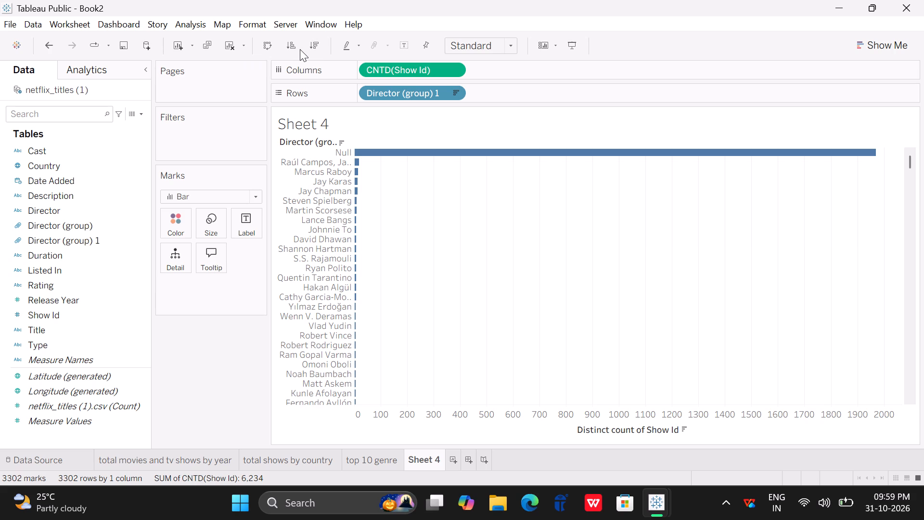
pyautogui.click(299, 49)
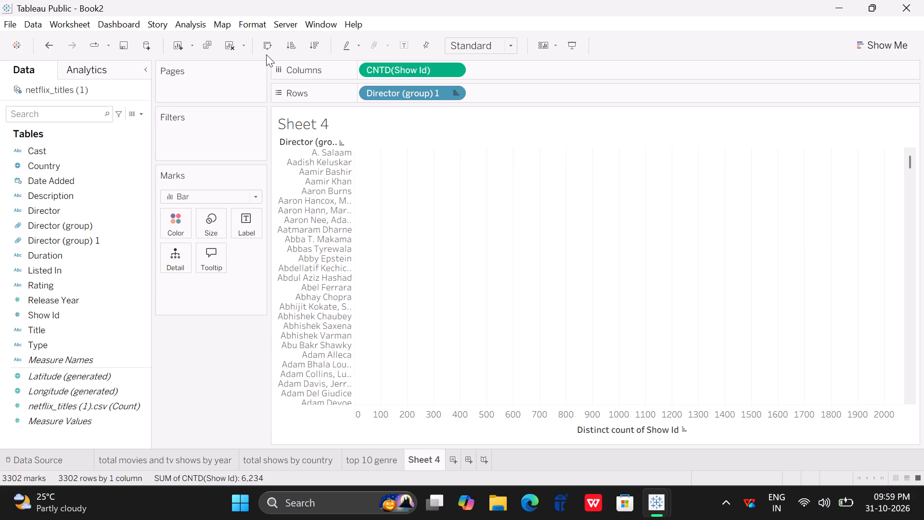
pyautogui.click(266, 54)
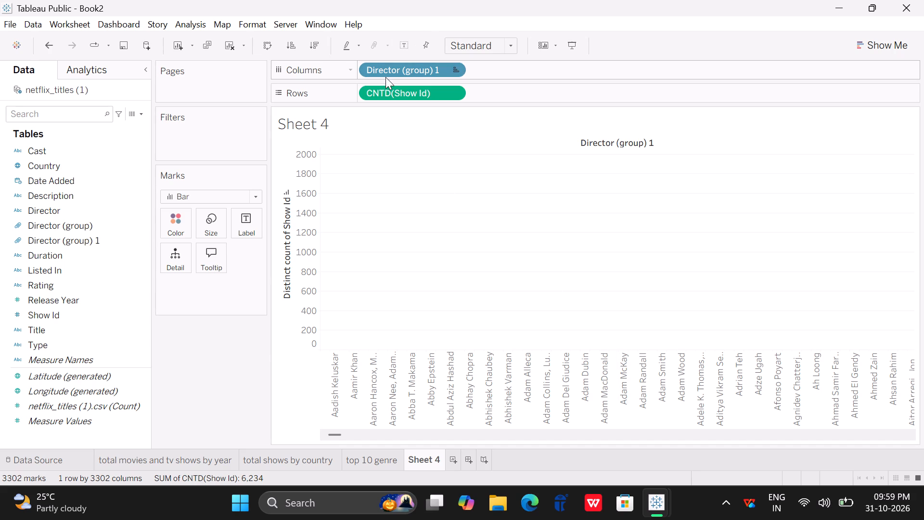
# Clear Sheet 4 by removing Director (group) 1 from Columns and the distinct count of Show Id from Rows.
pyautogui.moveTo(389, 72); pyautogui.dragTo(80, 207)
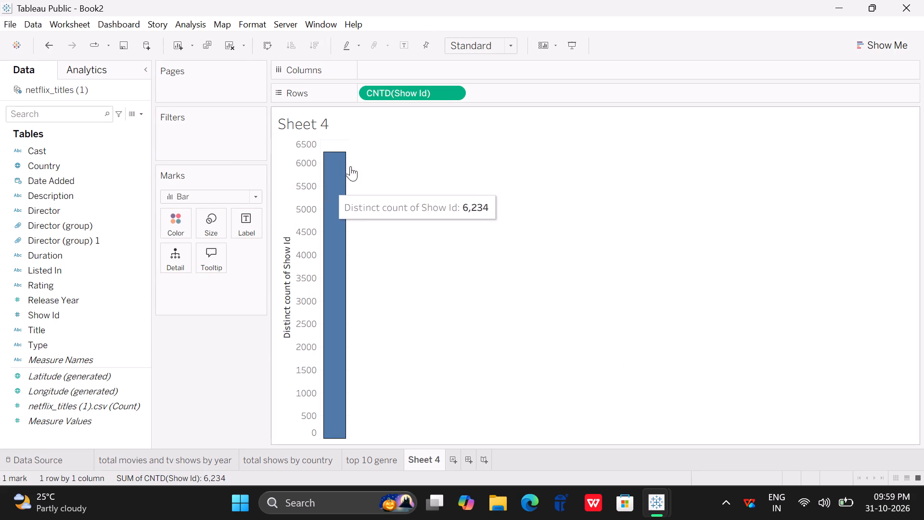
pyautogui.moveTo(416, 91); pyautogui.dragTo(1, 238)
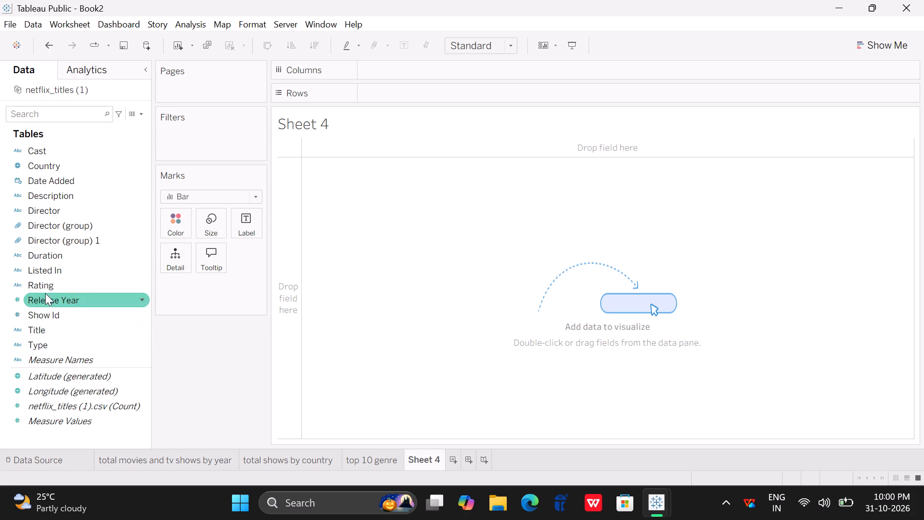
# Chart Rating on Columns against Show Id on Rows, adding all members and aggregating Show Id as Count (Distinct).
pyautogui.moveTo(45, 285); pyautogui.dragTo(393, 76)
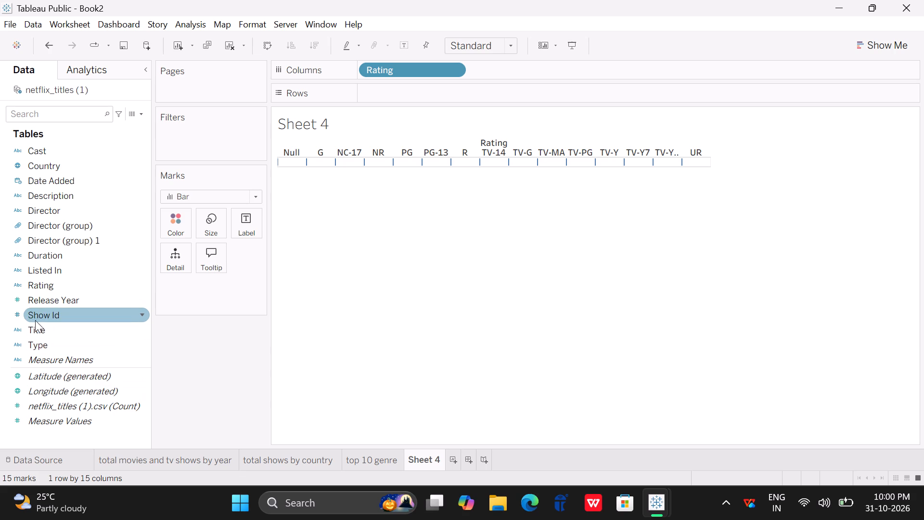
pyautogui.moveTo(36, 320); pyautogui.dragTo(389, 95)
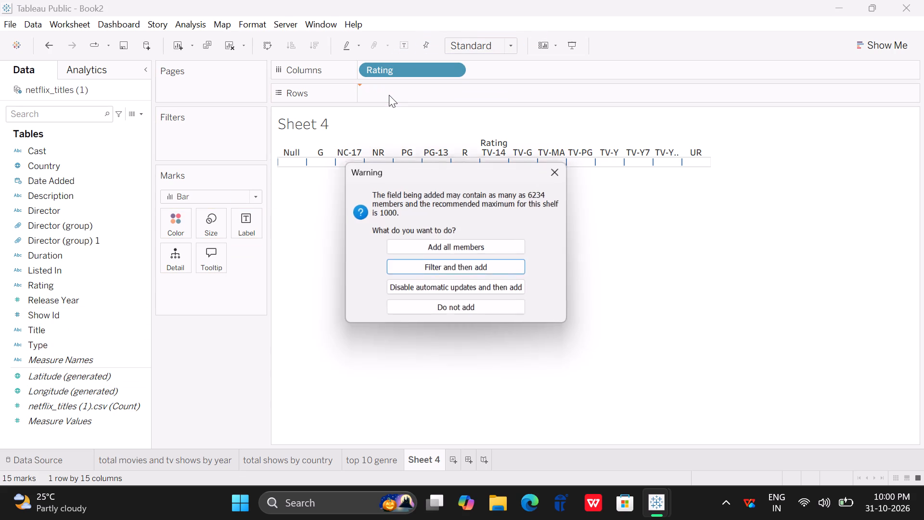
pyautogui.click(452, 249)
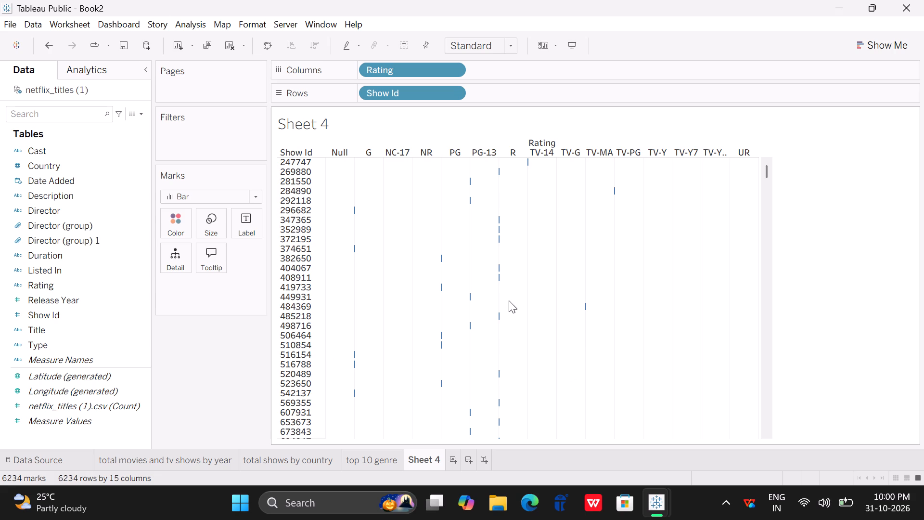
pyautogui.click(454, 93)
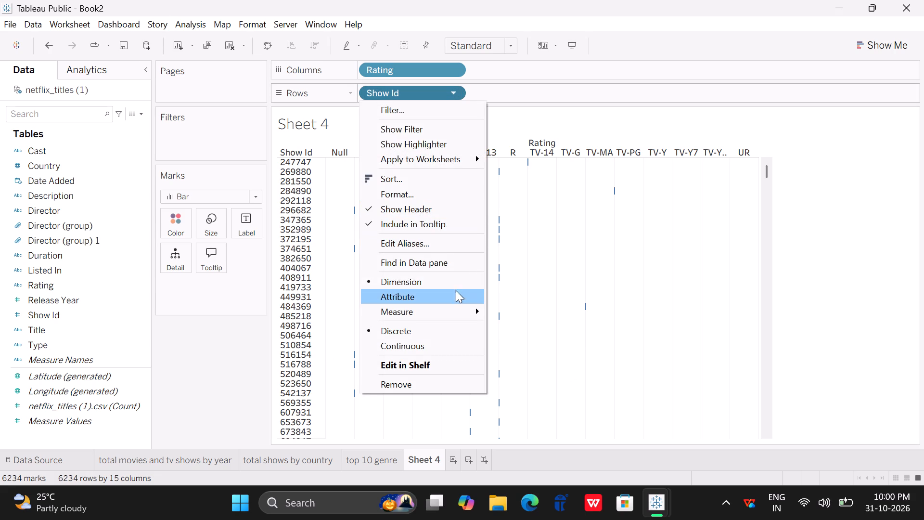
pyautogui.click(449, 308)
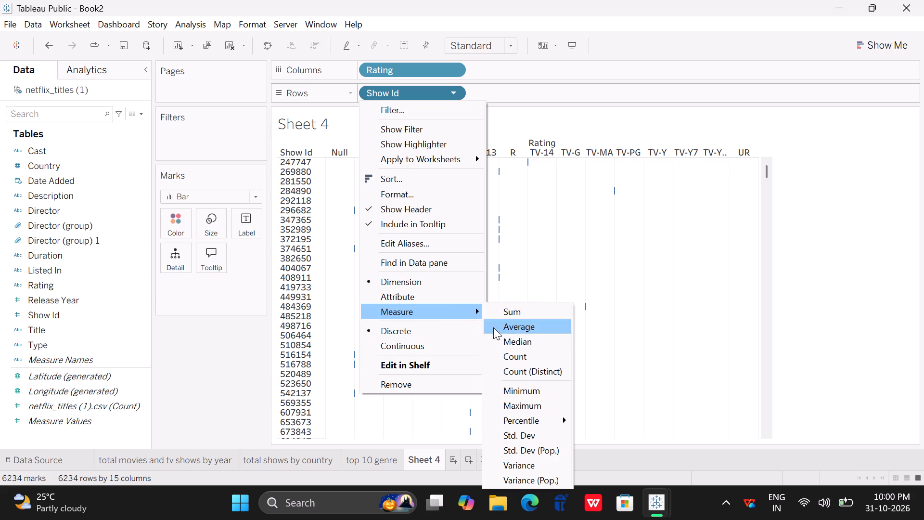
pyautogui.click(529, 371)
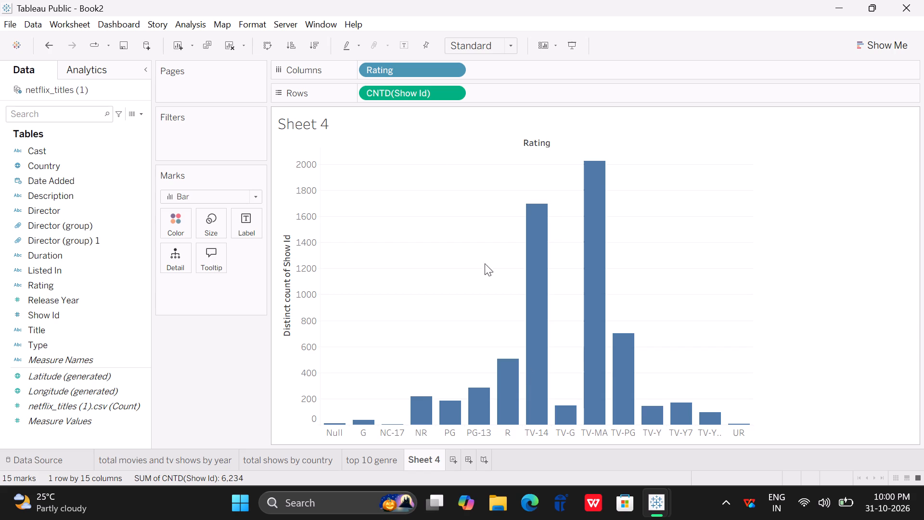
# Move Rating from Columns to Filters and apply the filter with only the Null value selected.
pyautogui.moveTo(428, 70); pyautogui.dragTo(201, 131)
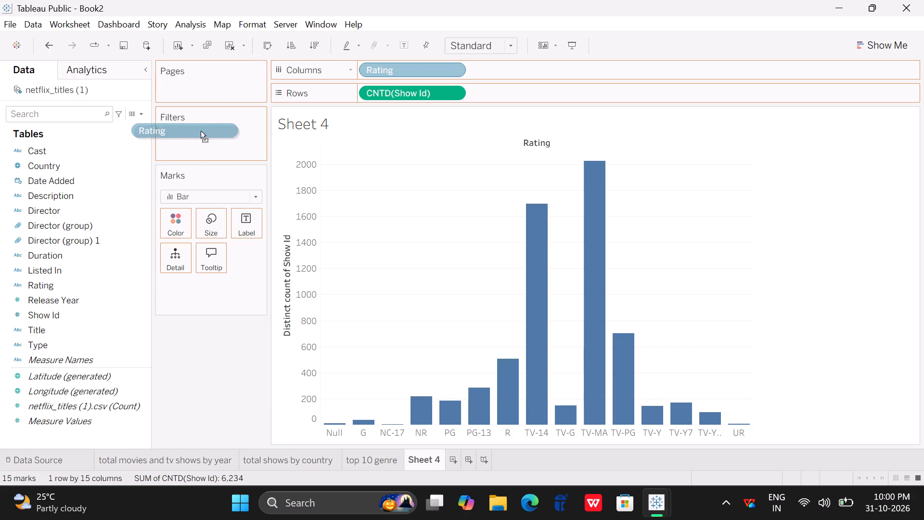
pyautogui.moveTo(201, 131); pyautogui.dragTo(227, 143)
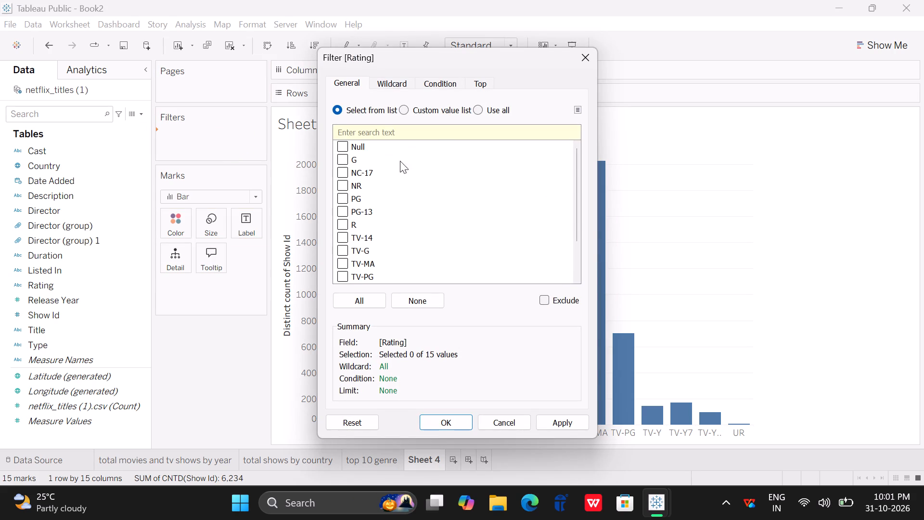
pyautogui.click(344, 144)
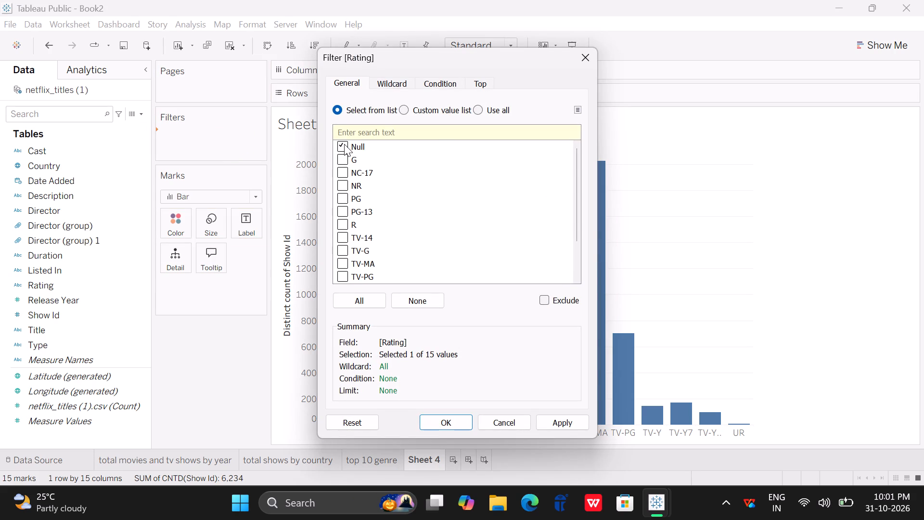
pyautogui.click(344, 144)
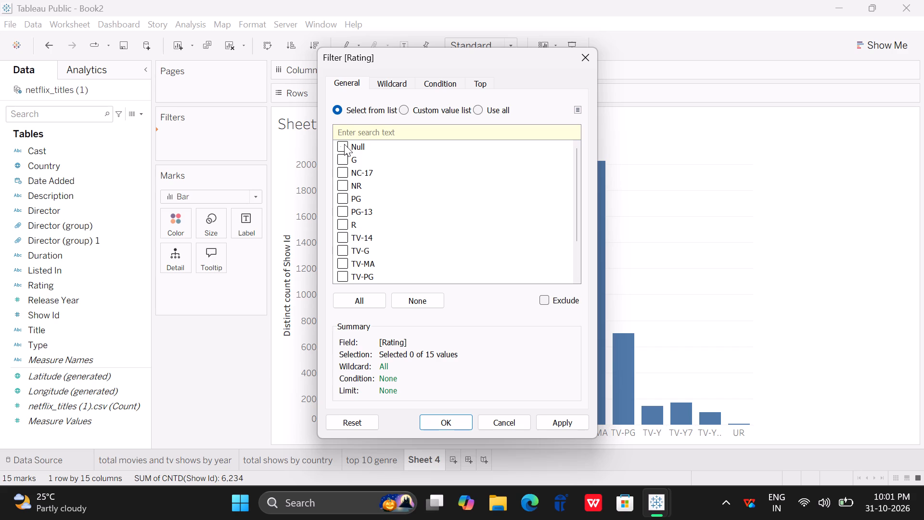
pyautogui.click(344, 144)
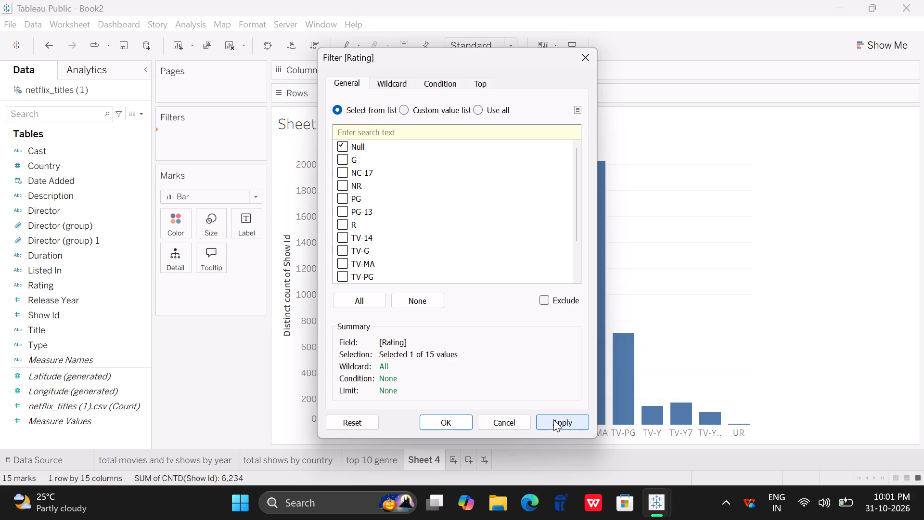
pyautogui.click(553, 419)
pyautogui.click(453, 426)
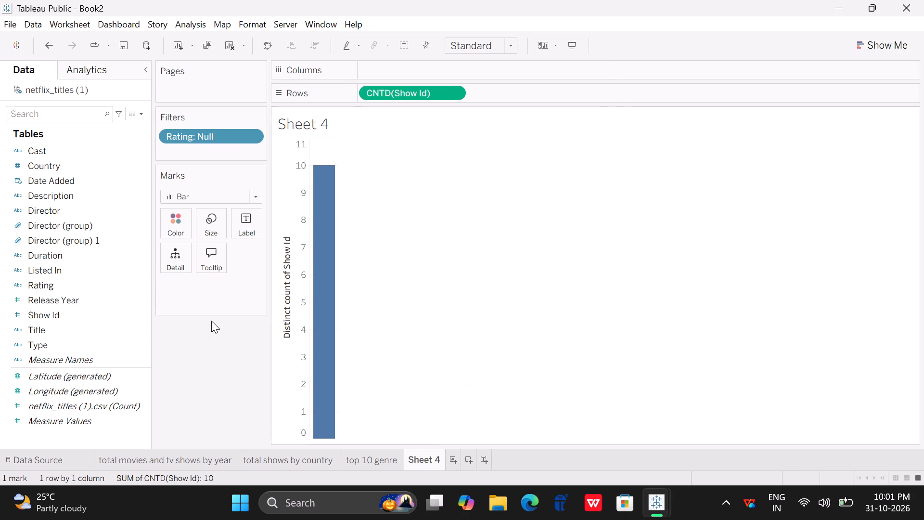
# Open the options of the Rating filter.
pyautogui.click(257, 138)
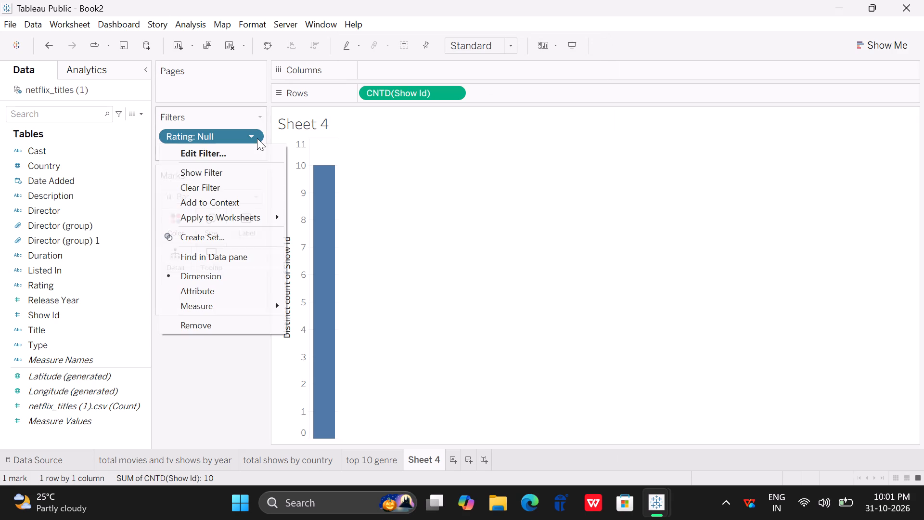
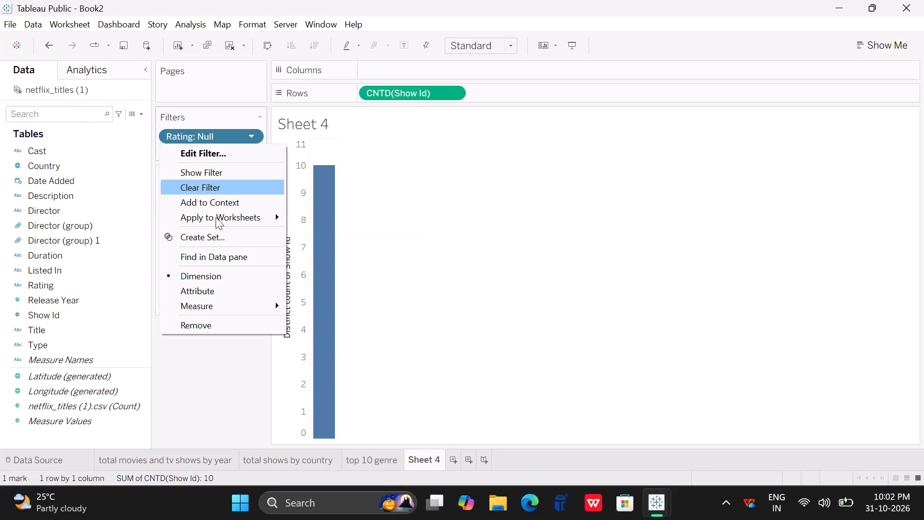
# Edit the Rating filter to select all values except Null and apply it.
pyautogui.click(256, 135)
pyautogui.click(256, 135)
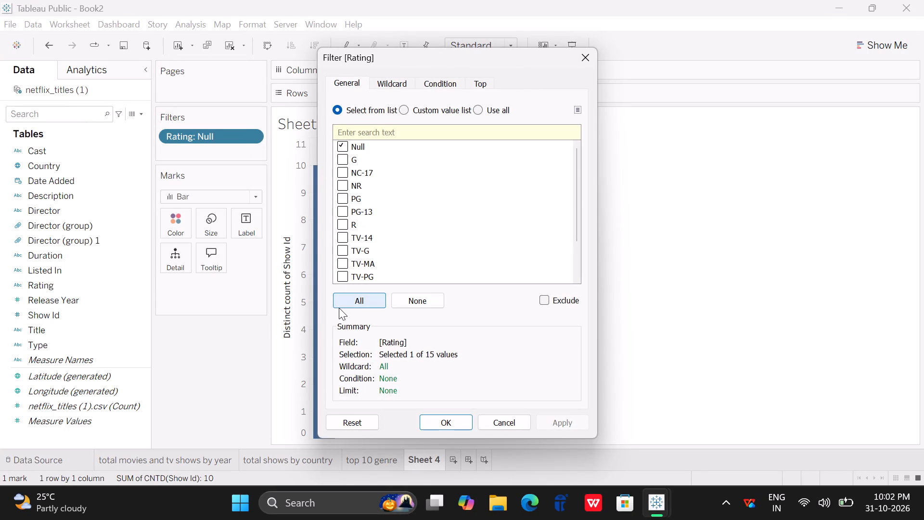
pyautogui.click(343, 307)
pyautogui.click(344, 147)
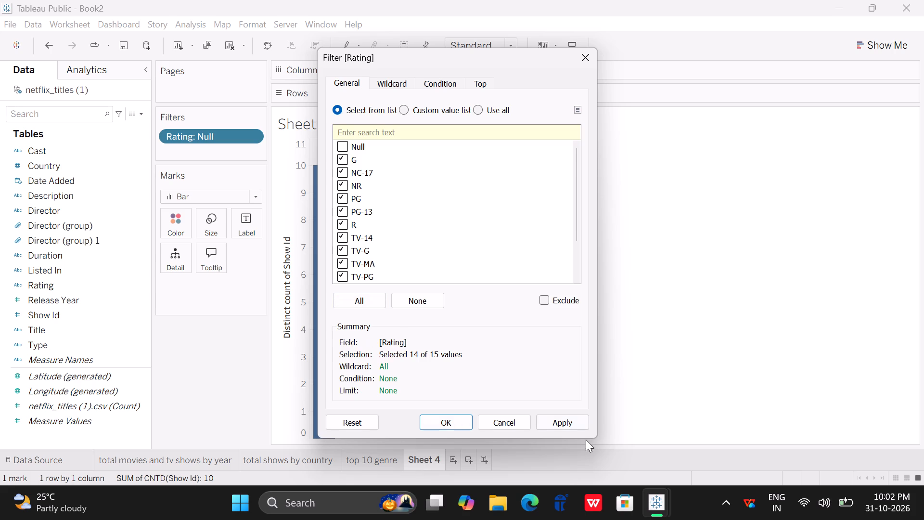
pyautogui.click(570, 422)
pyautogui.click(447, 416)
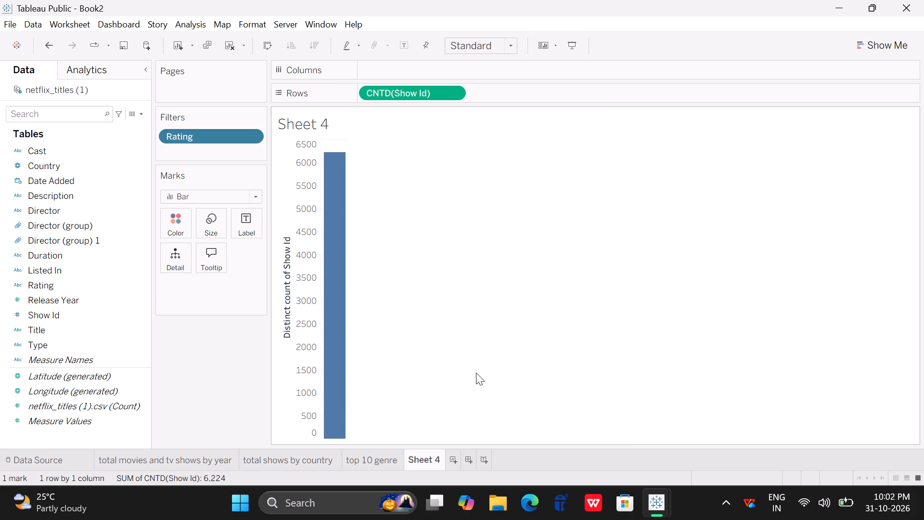
# Remove Rating from Filters and place the Rating field on Columns.
pyautogui.moveTo(212, 135); pyautogui.dragTo(398, 81)
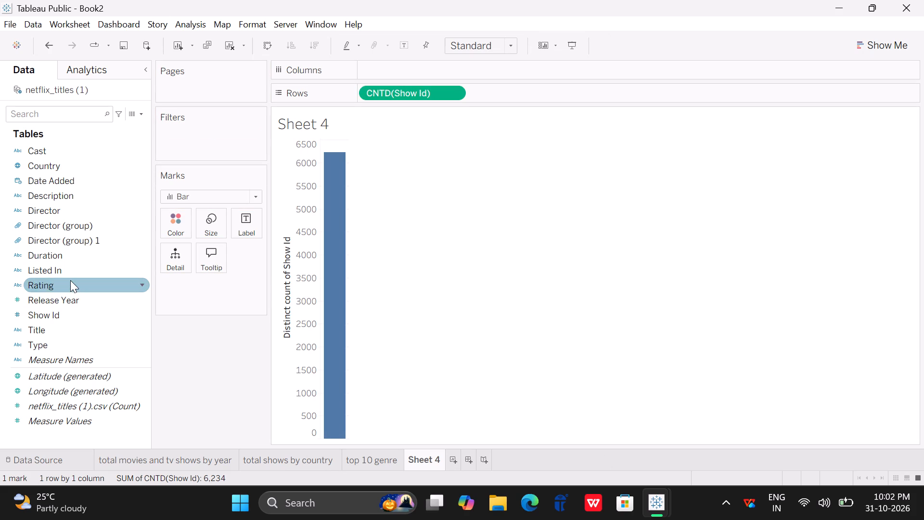
pyautogui.moveTo(70, 280); pyautogui.dragTo(403, 66)
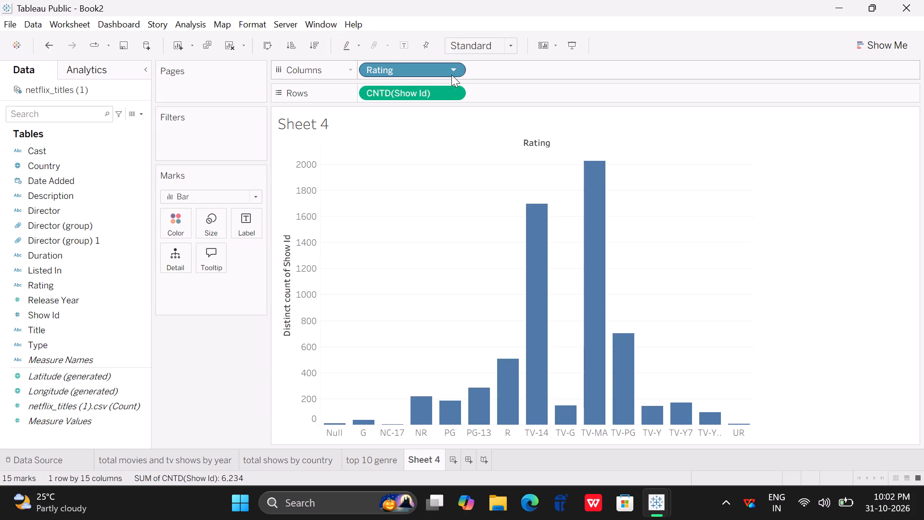
# Move Rating from Columns to Filters and apply the filter with all values selected except Null.
pyautogui.moveTo(398, 67); pyautogui.dragTo(214, 139)
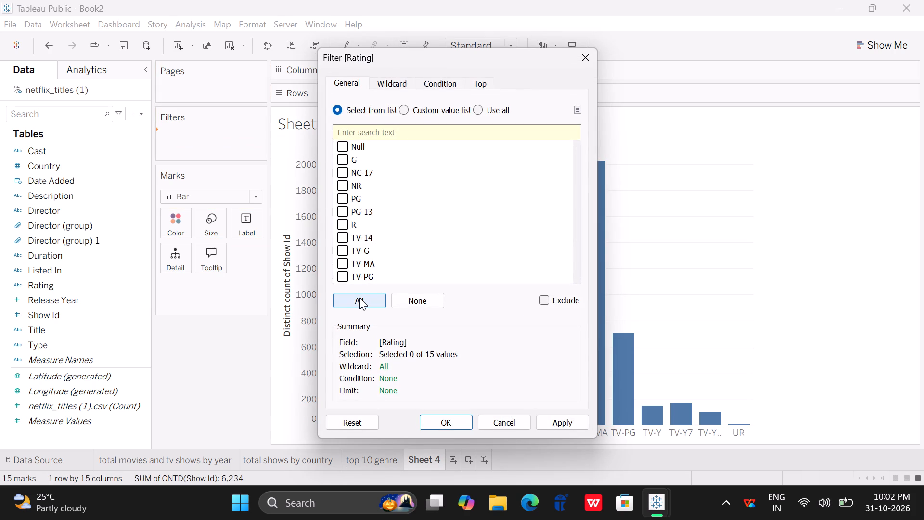
pyautogui.click(360, 298)
pyautogui.click(344, 145)
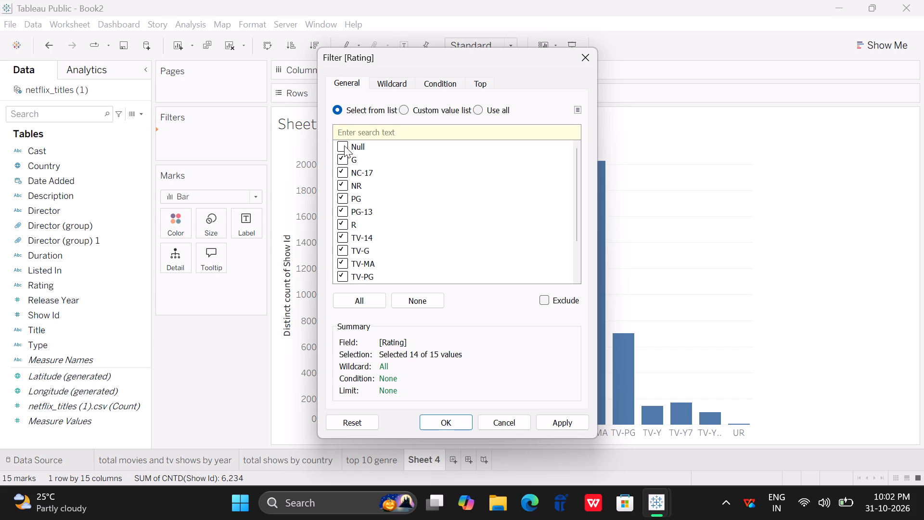
pyautogui.click(547, 419)
pyautogui.click(447, 423)
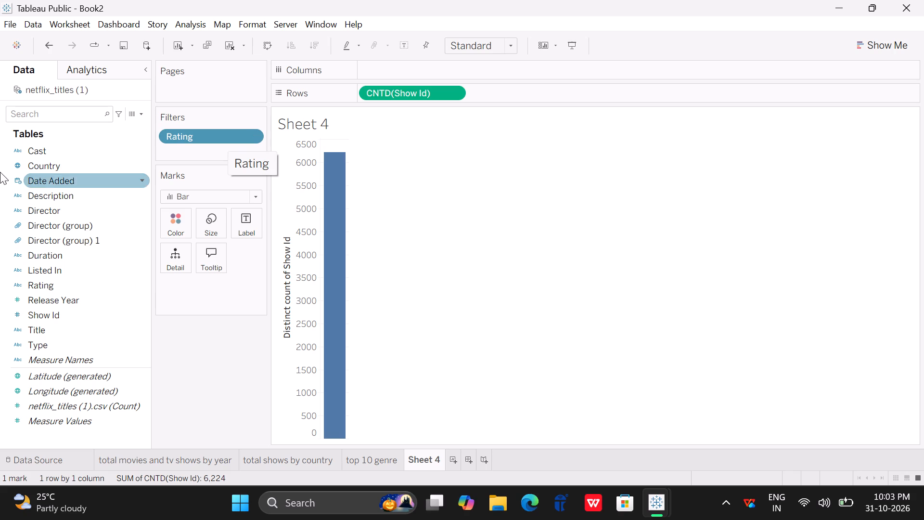
# Add the Rating field to Columns, keeping the Rating filter in place.
pyautogui.moveTo(54, 287); pyautogui.dragTo(424, 78)
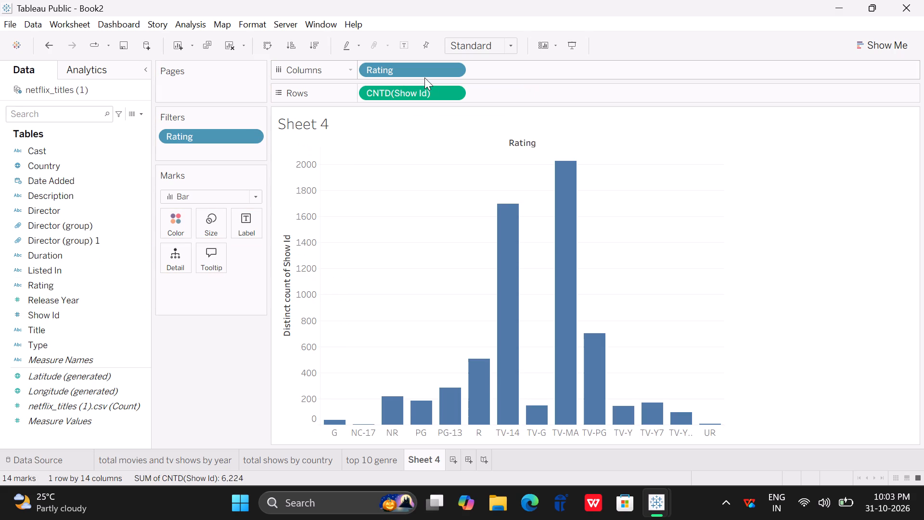
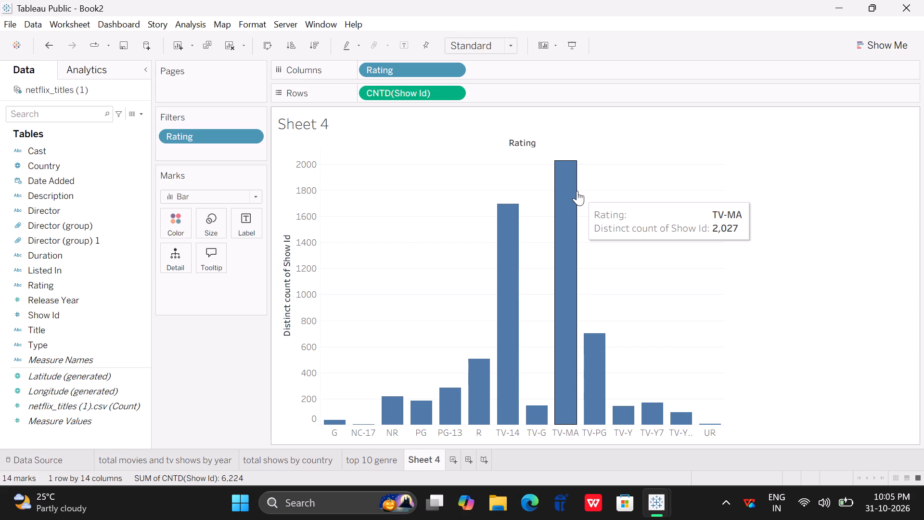
# Remove the Rating field from both Columns and Filters on Sheet 4.
pyautogui.click(460, 66)
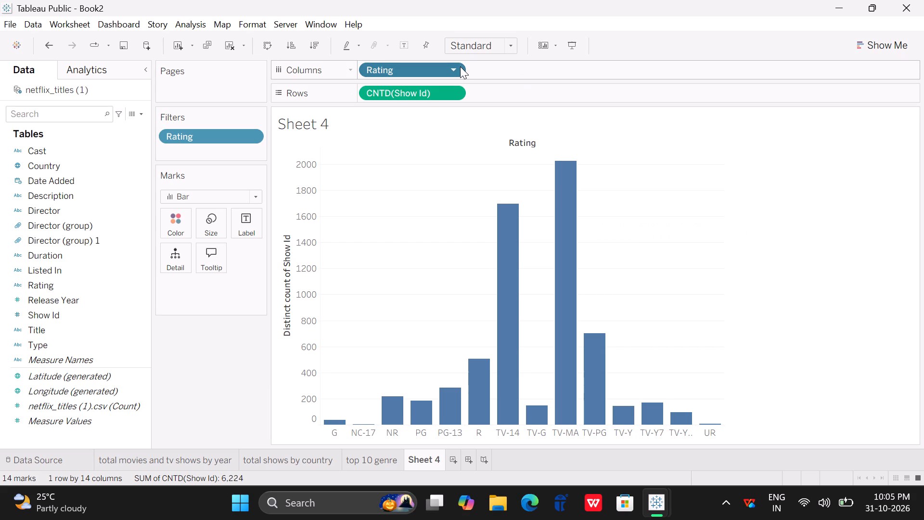
pyautogui.click(451, 66)
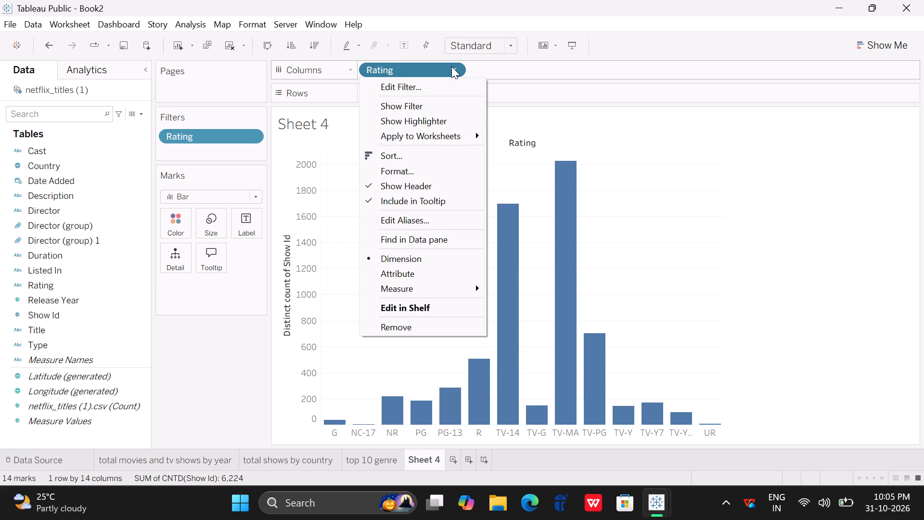
pyautogui.click(451, 66)
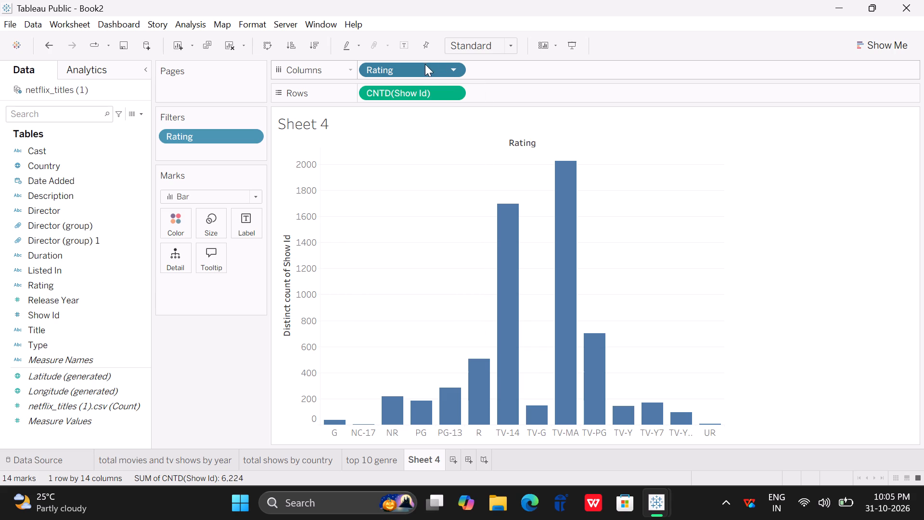
pyautogui.moveTo(418, 71); pyautogui.dragTo(91, 220)
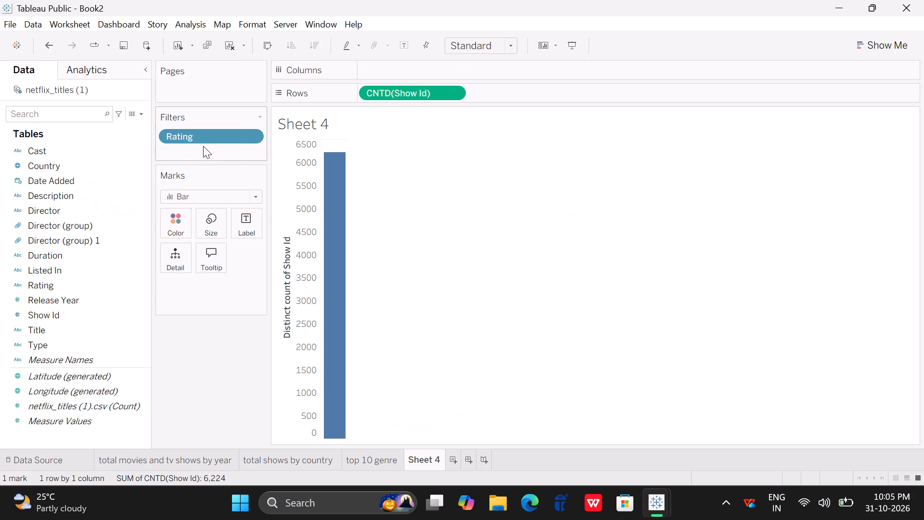
pyautogui.moveTo(203, 142); pyautogui.dragTo(61, 237)
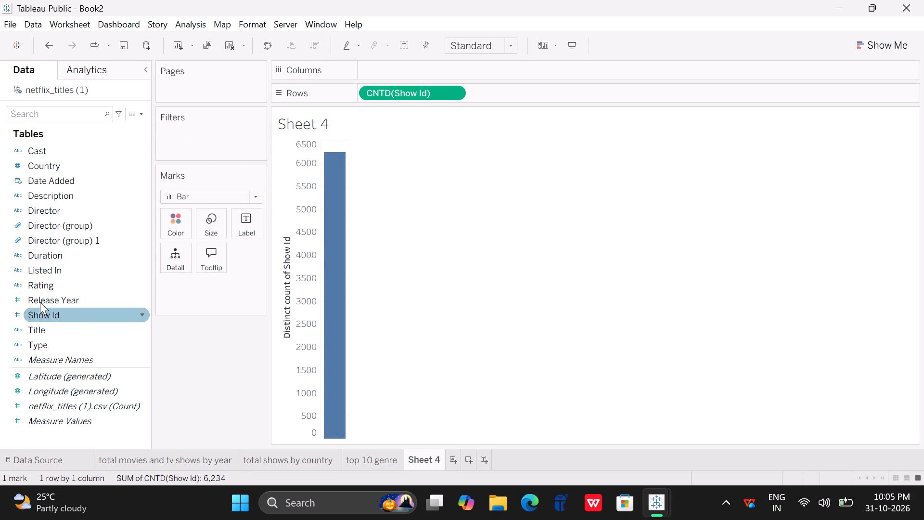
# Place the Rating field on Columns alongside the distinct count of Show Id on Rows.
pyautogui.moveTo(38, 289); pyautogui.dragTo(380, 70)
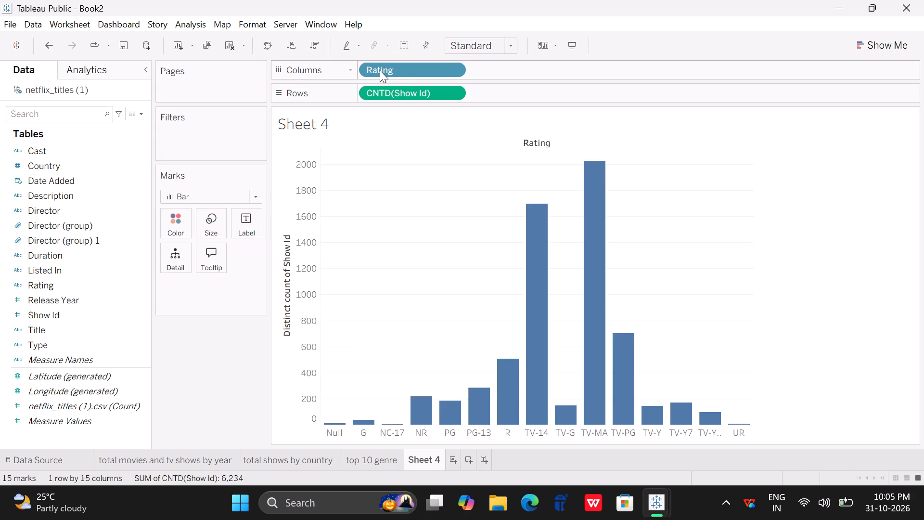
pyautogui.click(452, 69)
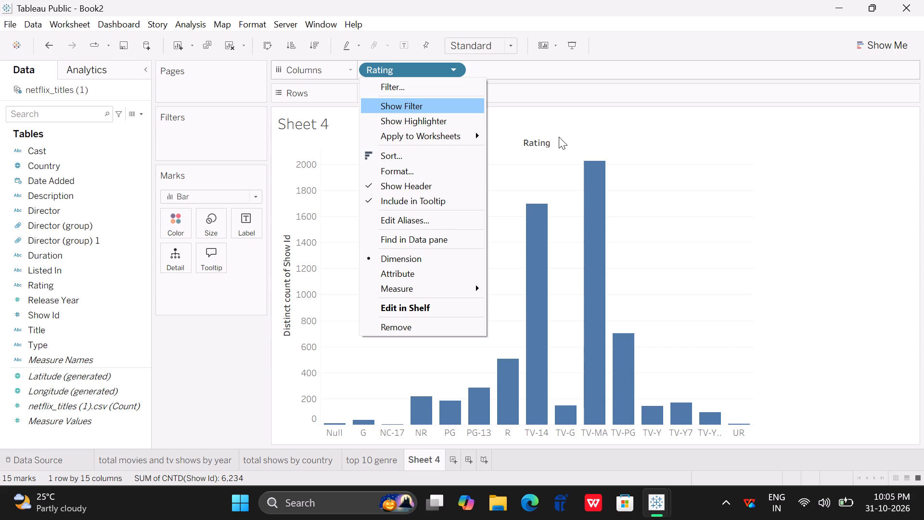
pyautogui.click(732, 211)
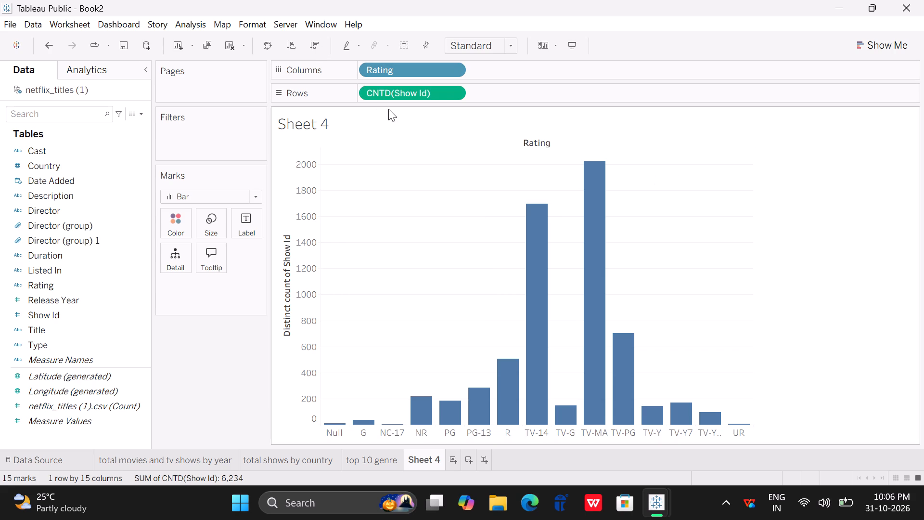
# Clear the sheet by removing CNTD(Show Id) from Rows and Rating from Columns.
pyautogui.moveTo(392, 96); pyautogui.dragTo(56, 311)
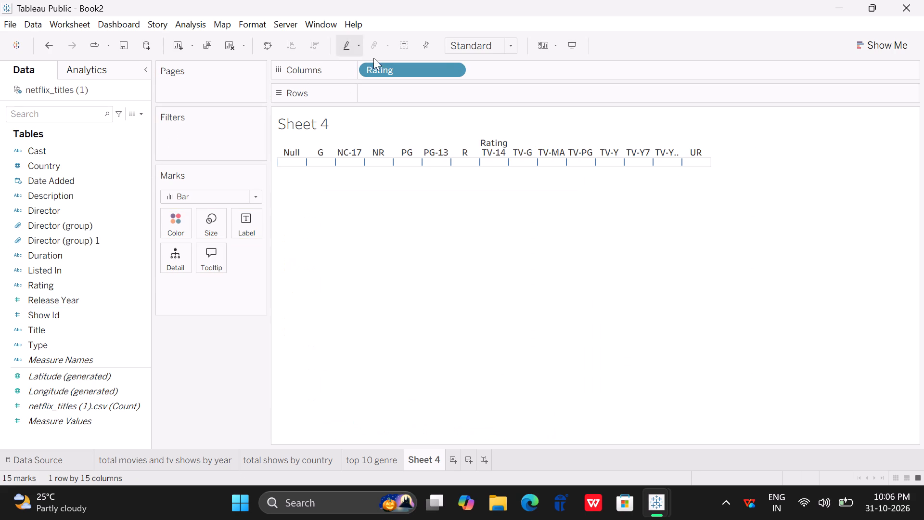
pyautogui.moveTo(394, 64); pyautogui.dragTo(82, 225)
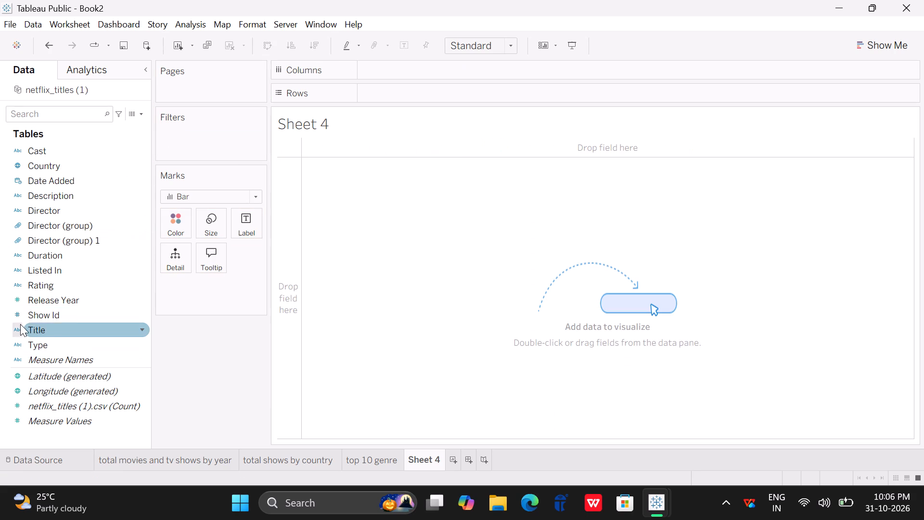
# Place the Rating field on Columns of the empty sheet.
pyautogui.moveTo(40, 282); pyautogui.dragTo(401, 67)
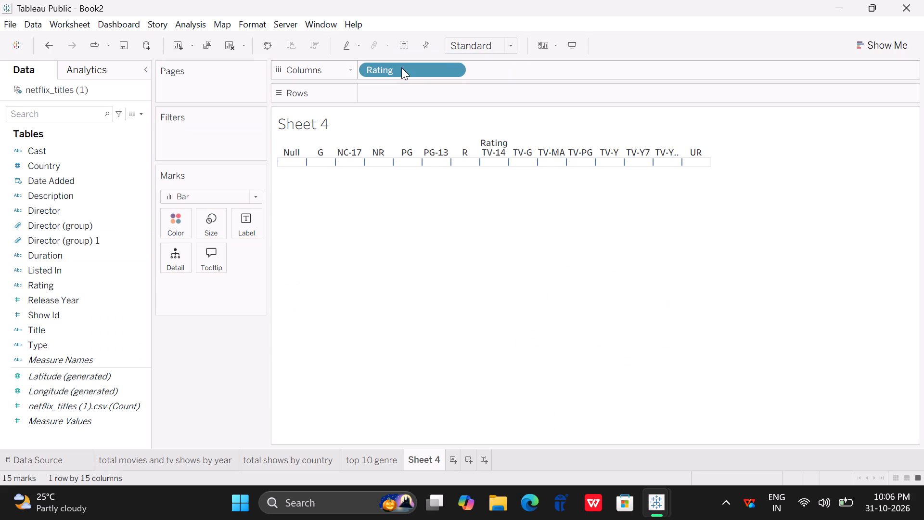
pyautogui.click(453, 68)
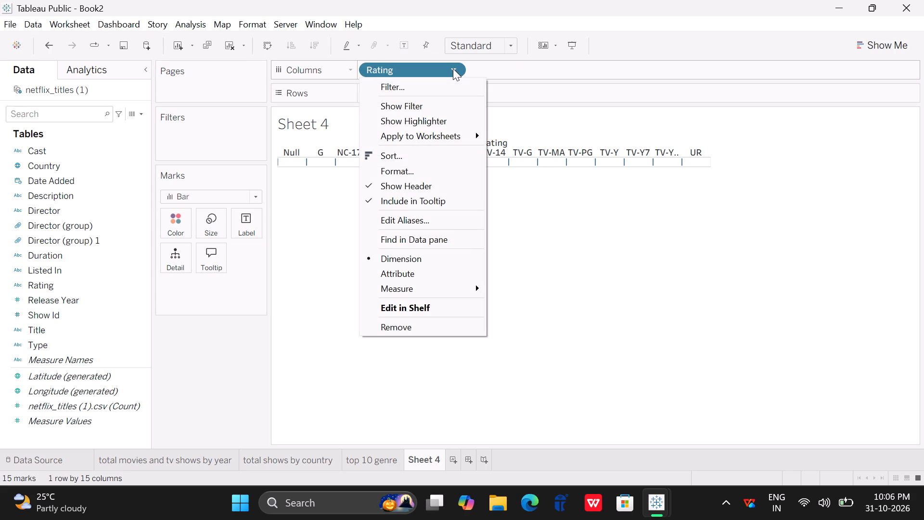
pyautogui.click(453, 68)
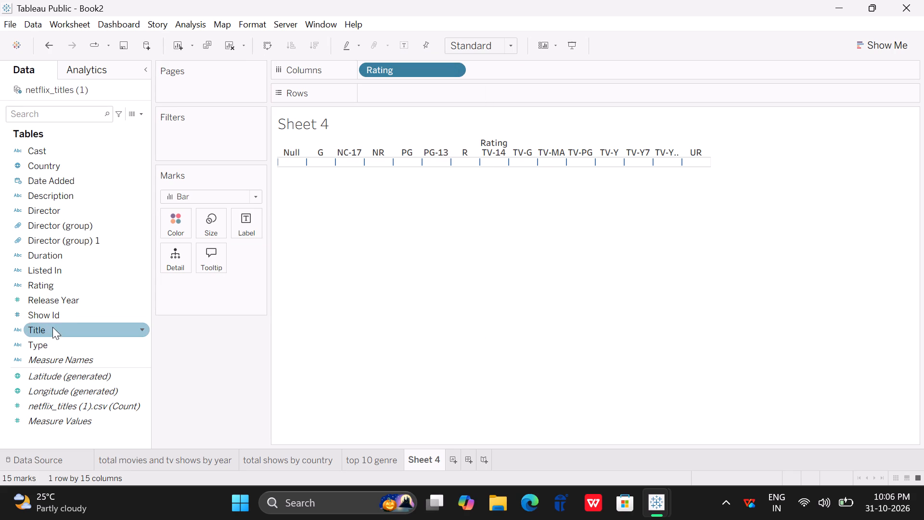
# Add Show Id to Rows with all members and aggregate it as Count (Distinct).
pyautogui.moveTo(53, 320); pyautogui.dragTo(397, 90)
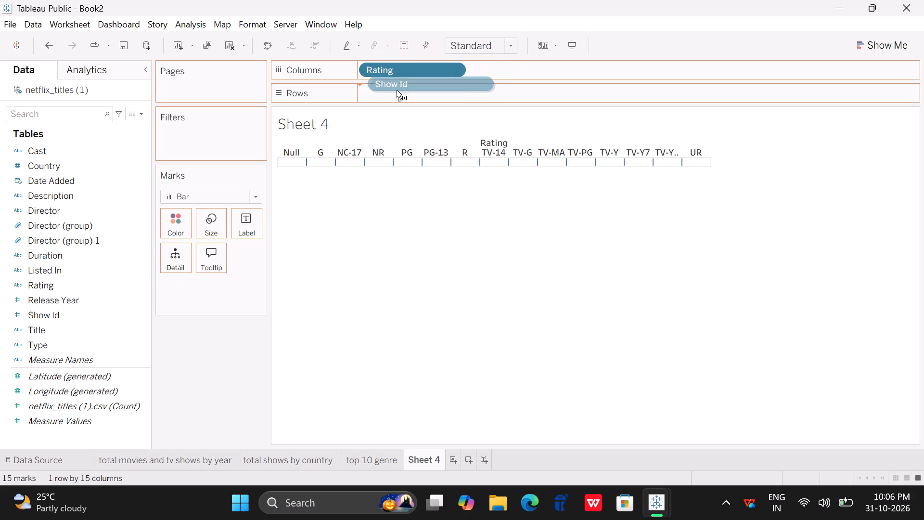
pyautogui.moveTo(397, 90); pyautogui.dragTo(396, 96)
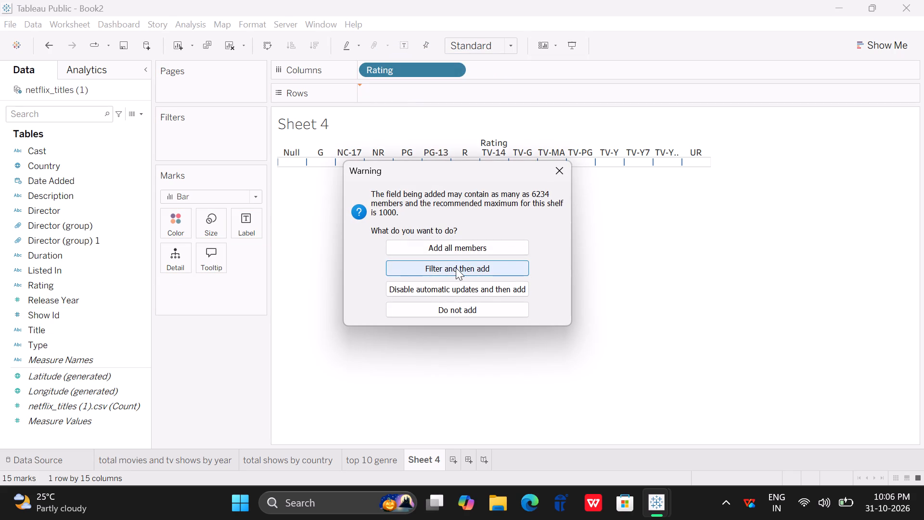
pyautogui.click(458, 252)
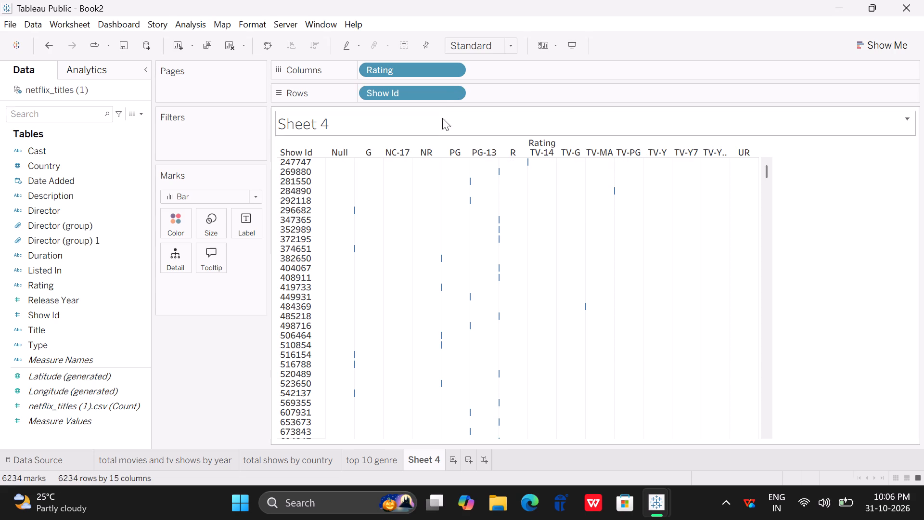
pyautogui.click(451, 98)
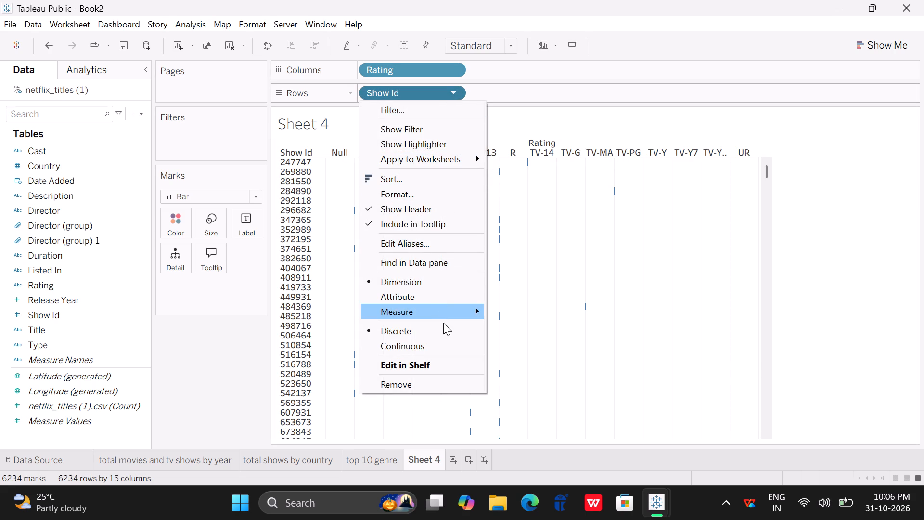
pyautogui.click(469, 314)
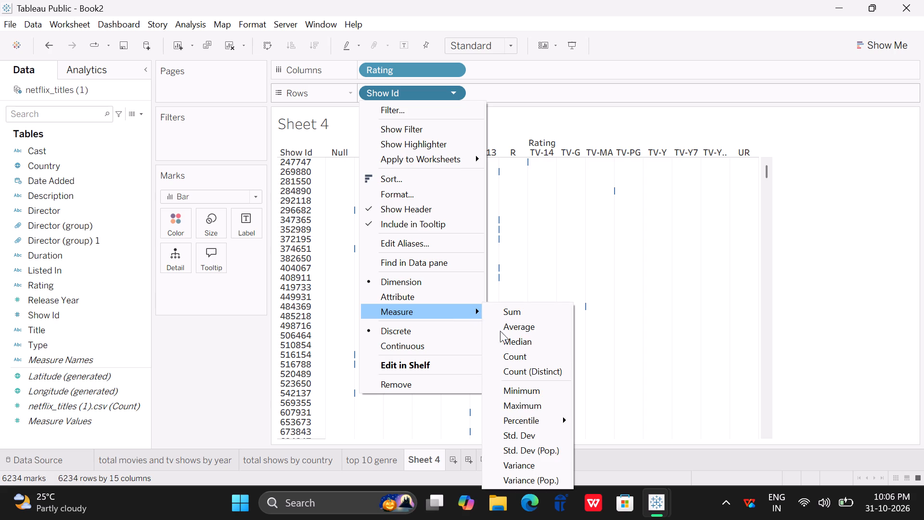
pyautogui.click(526, 369)
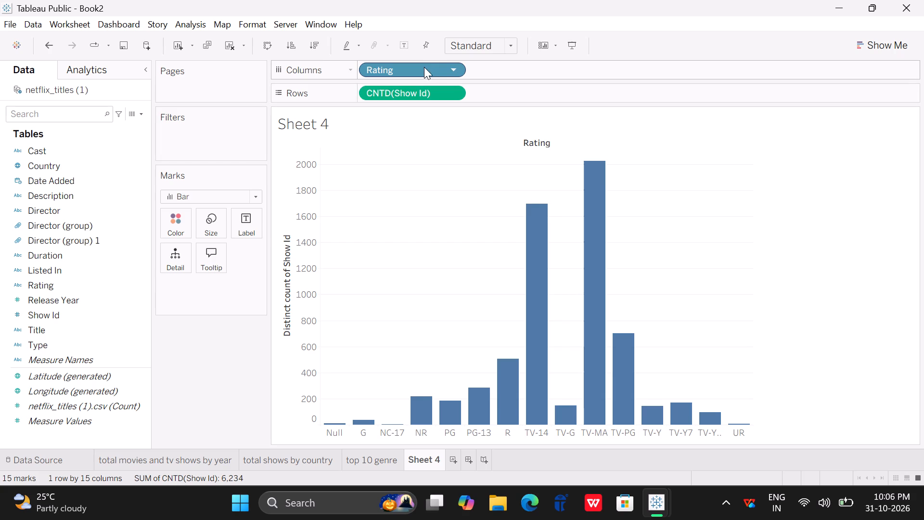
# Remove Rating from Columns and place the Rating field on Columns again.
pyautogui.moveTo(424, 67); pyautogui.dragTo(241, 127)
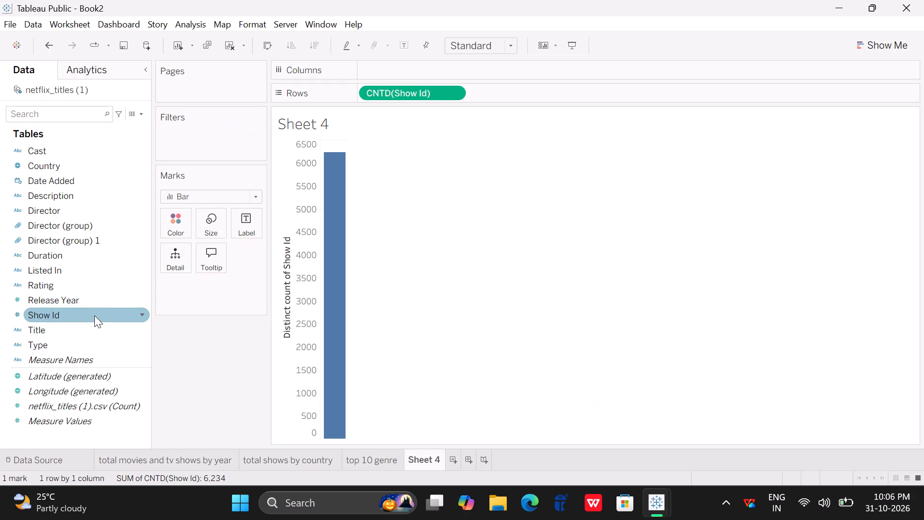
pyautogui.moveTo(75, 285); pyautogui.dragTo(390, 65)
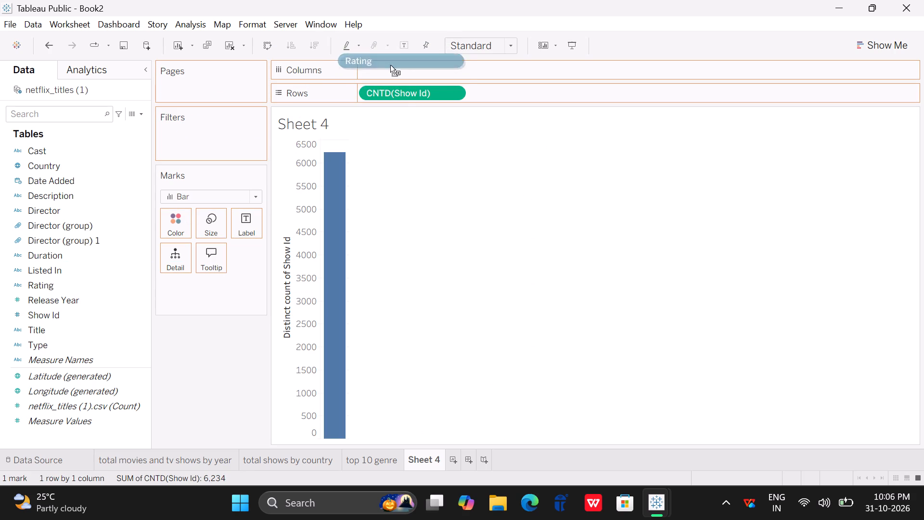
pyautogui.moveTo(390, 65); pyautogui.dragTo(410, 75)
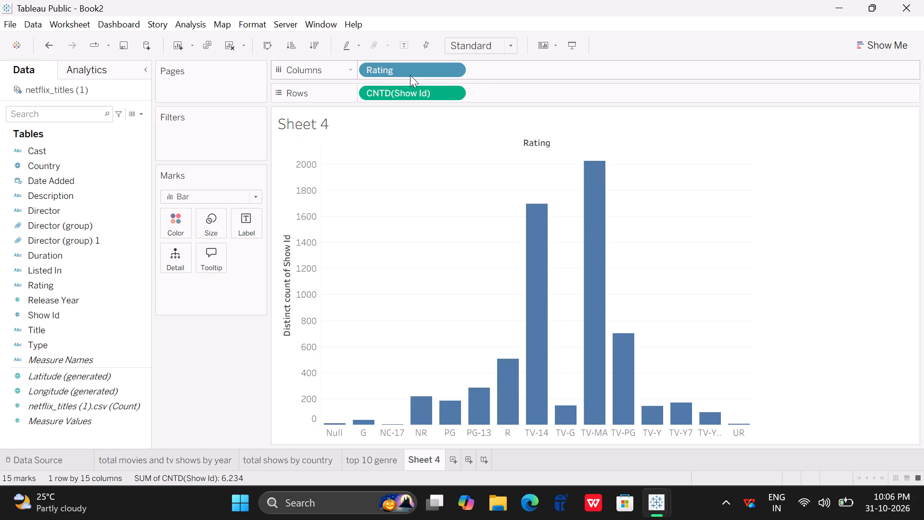
# Add Rating to Filters and apply the filter with all values selected except Null.
pyautogui.moveTo(53, 287); pyautogui.dragTo(271, 113)
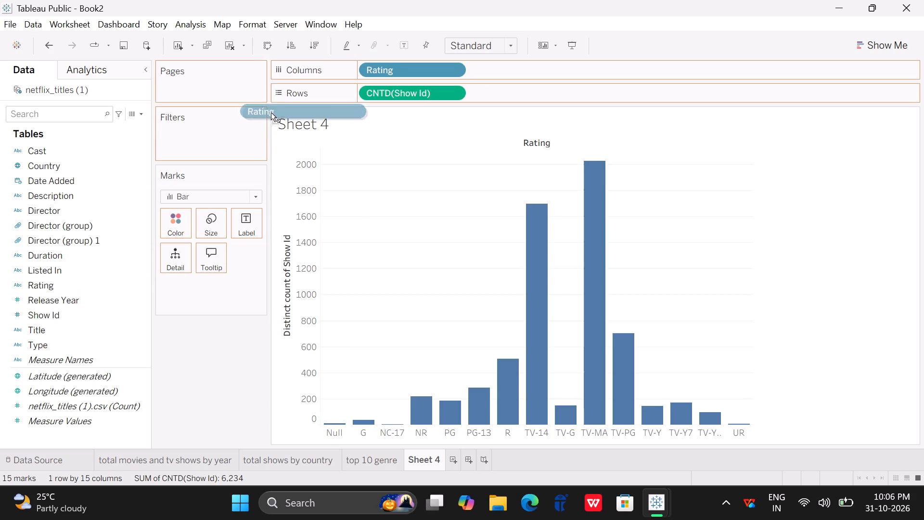
pyautogui.moveTo(271, 113); pyautogui.dragTo(205, 139)
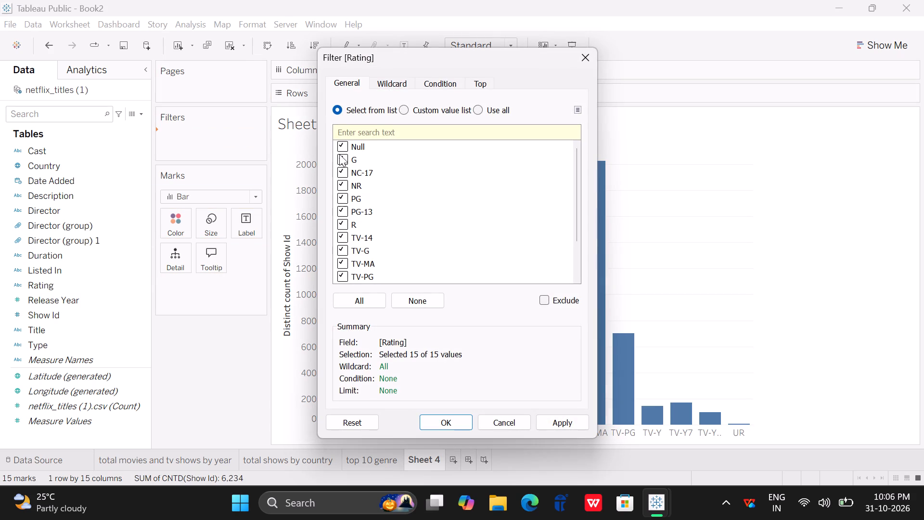
pyautogui.click(341, 146)
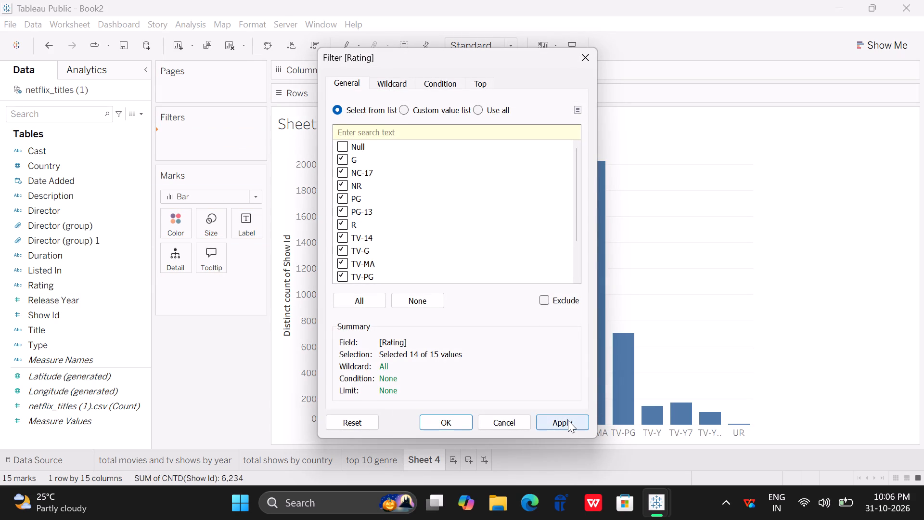
pyautogui.click(568, 420)
pyautogui.click(457, 422)
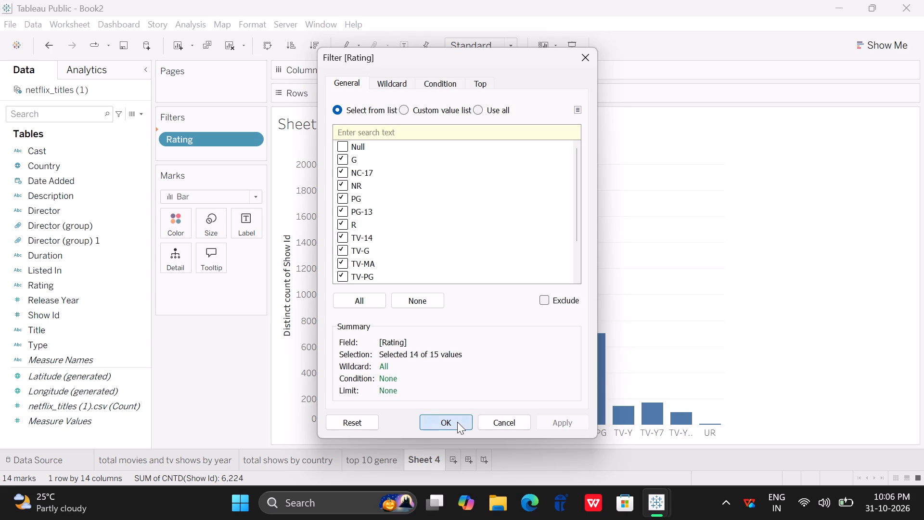
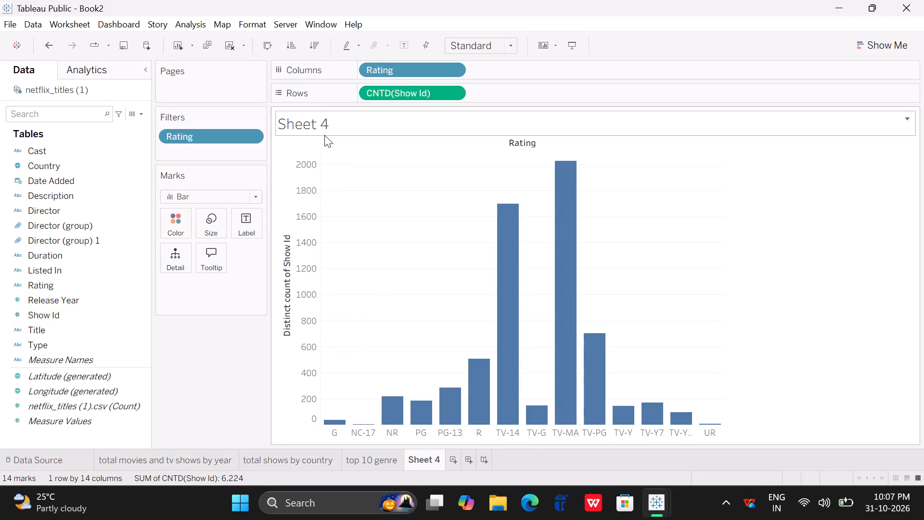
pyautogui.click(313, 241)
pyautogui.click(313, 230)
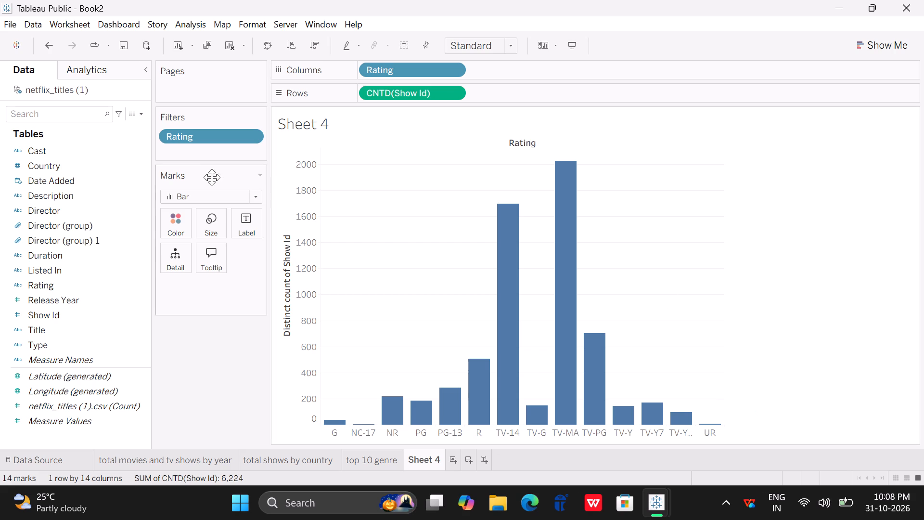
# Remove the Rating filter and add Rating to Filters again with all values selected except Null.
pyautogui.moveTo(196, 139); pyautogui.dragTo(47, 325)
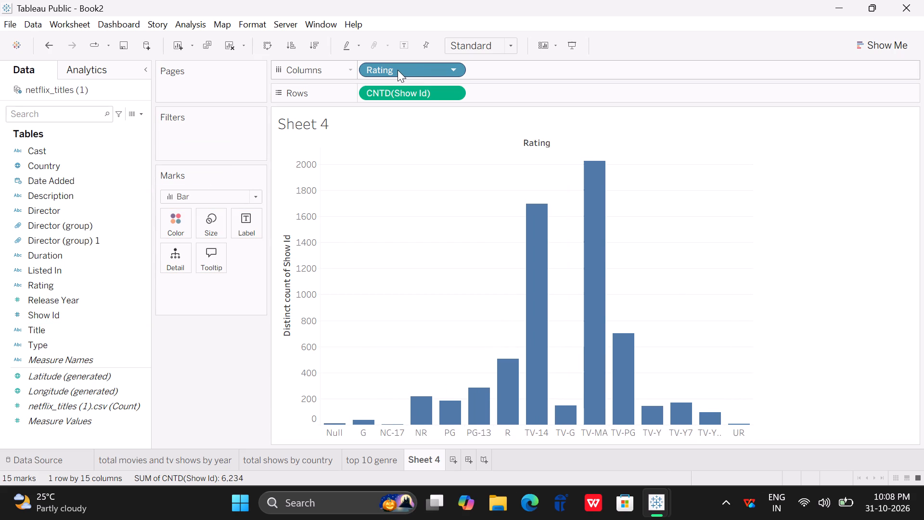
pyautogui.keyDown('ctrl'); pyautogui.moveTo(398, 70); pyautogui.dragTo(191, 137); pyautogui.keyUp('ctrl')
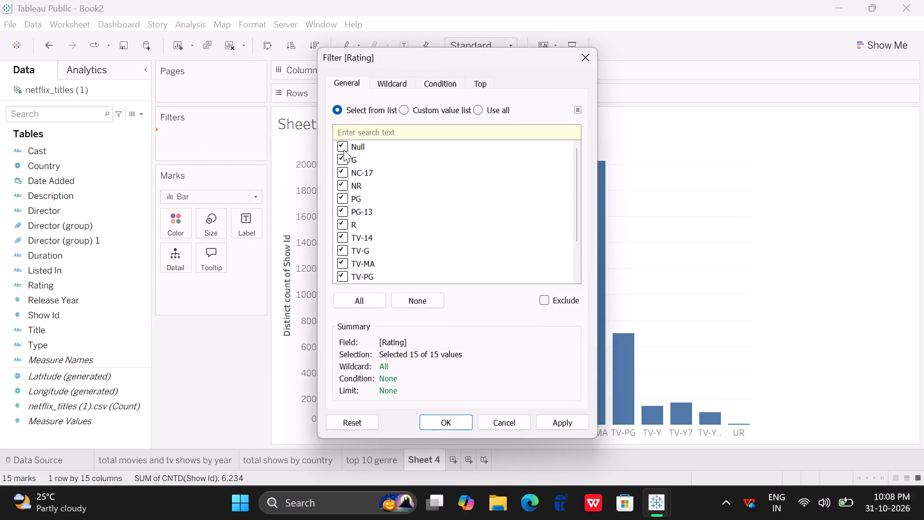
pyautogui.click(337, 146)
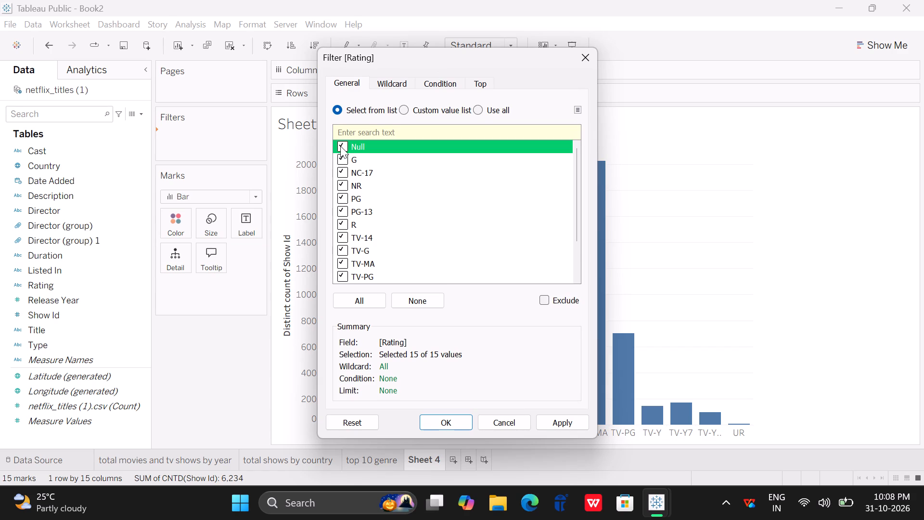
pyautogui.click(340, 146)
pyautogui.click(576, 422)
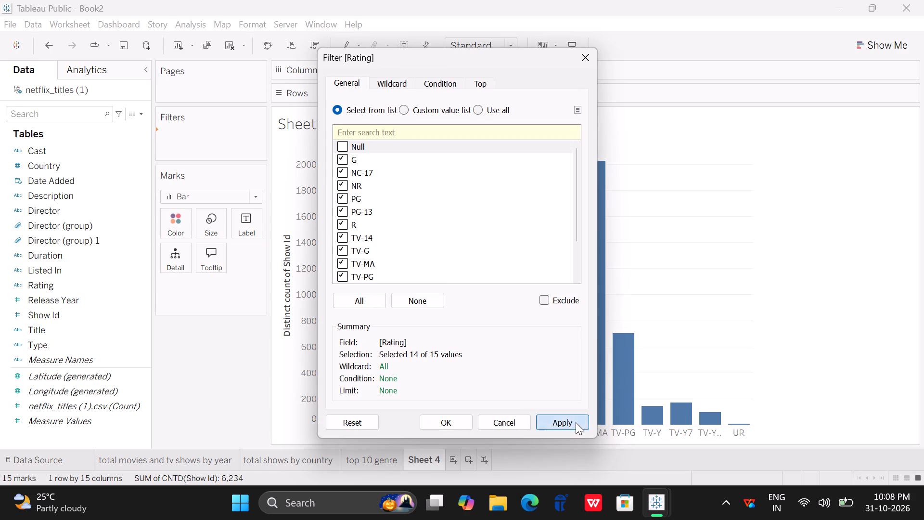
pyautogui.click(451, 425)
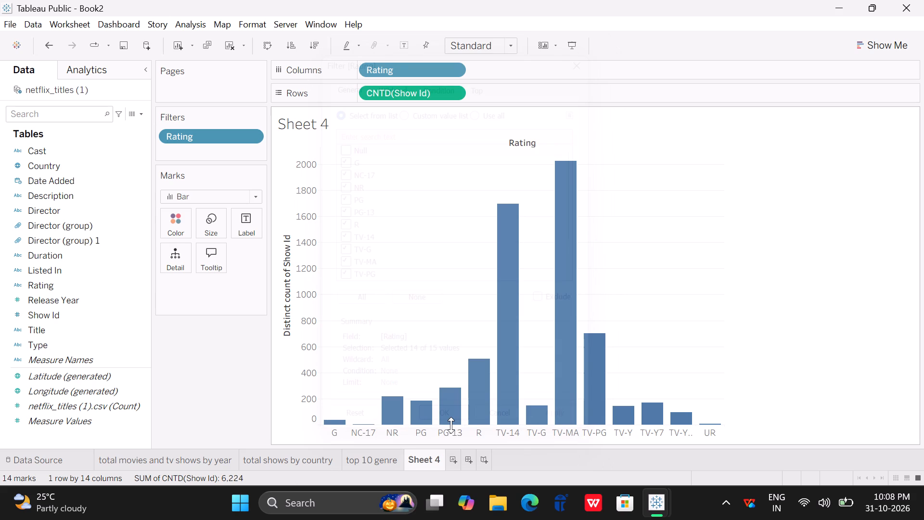
# Create a new worksheet and add Type to its Filters with only Movie selected.
pyautogui.click(451, 453)
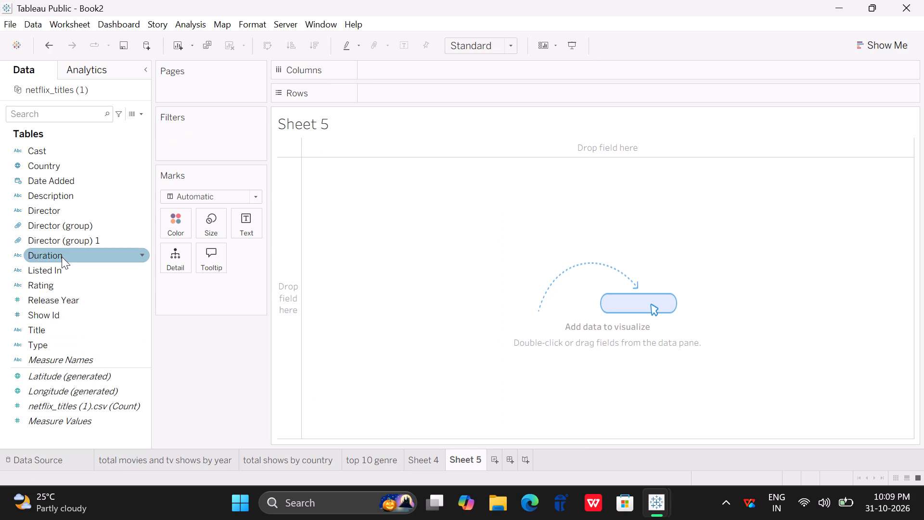
pyautogui.moveTo(49, 344); pyautogui.dragTo(51, 341)
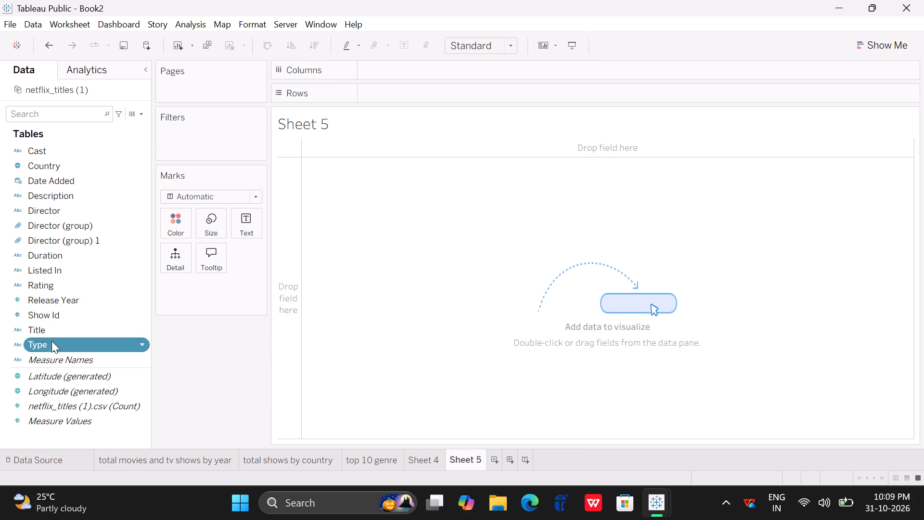
pyautogui.moveTo(51, 341); pyautogui.dragTo(190, 125)
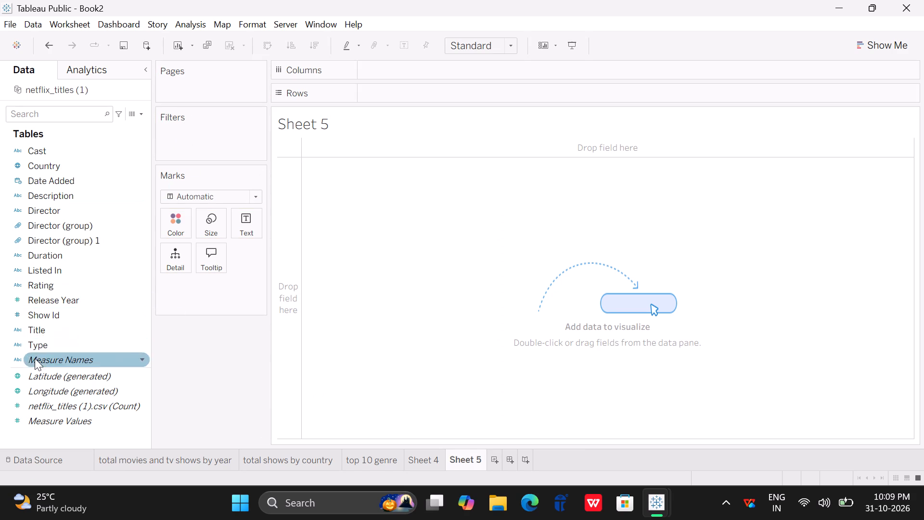
pyautogui.moveTo(36, 350); pyautogui.dragTo(176, 141)
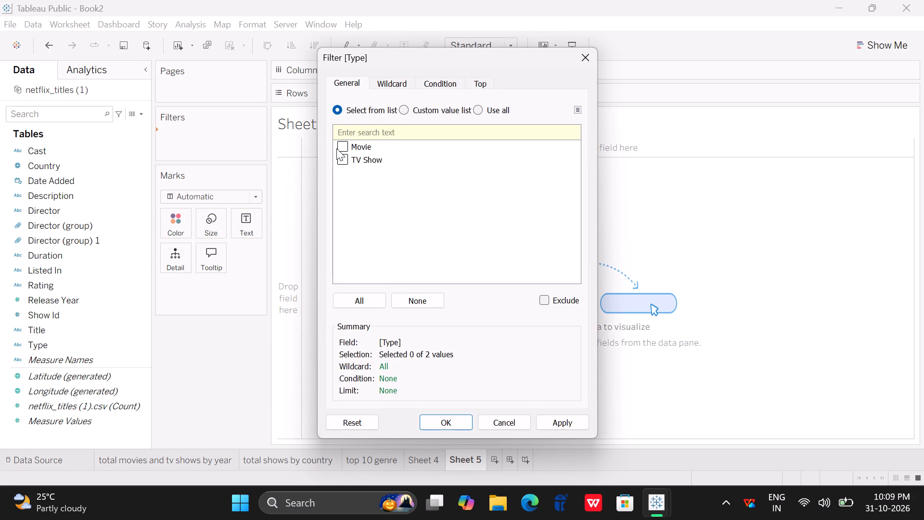
pyautogui.click(344, 147)
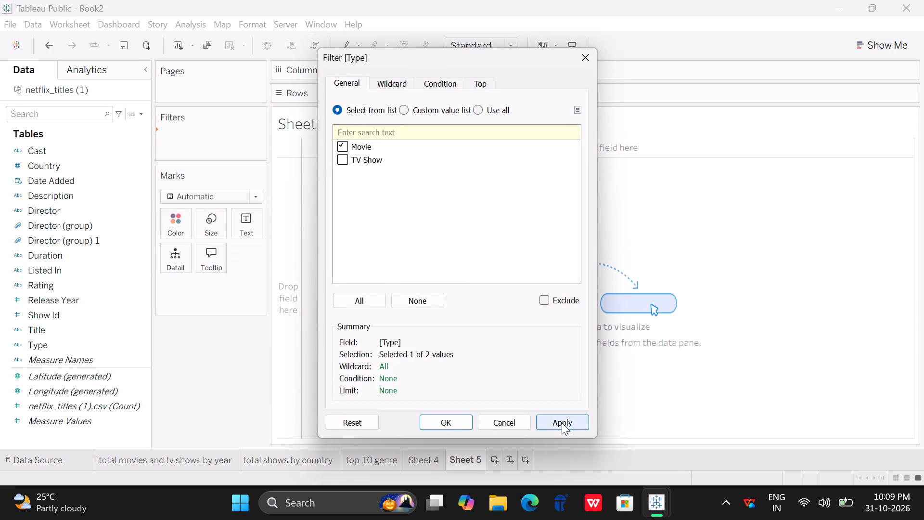
pyautogui.click(562, 423)
pyautogui.click(466, 422)
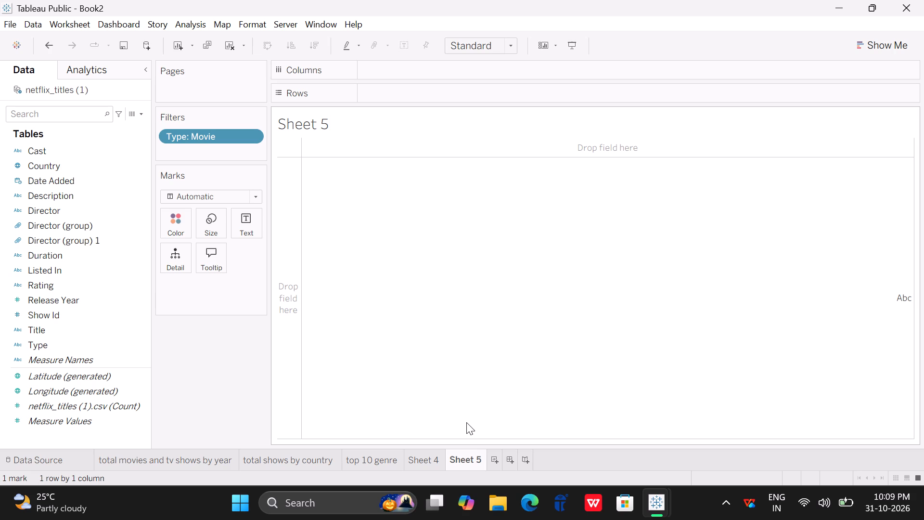
# Show the interactive filter control for Type beside the Sheet 5 view.
pyautogui.click(260, 133)
pyautogui.click(255, 134)
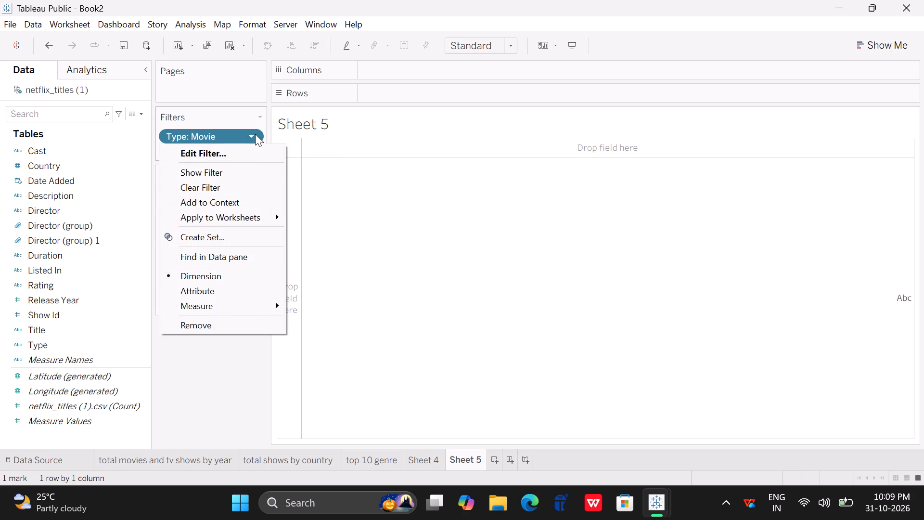
pyautogui.click(226, 169)
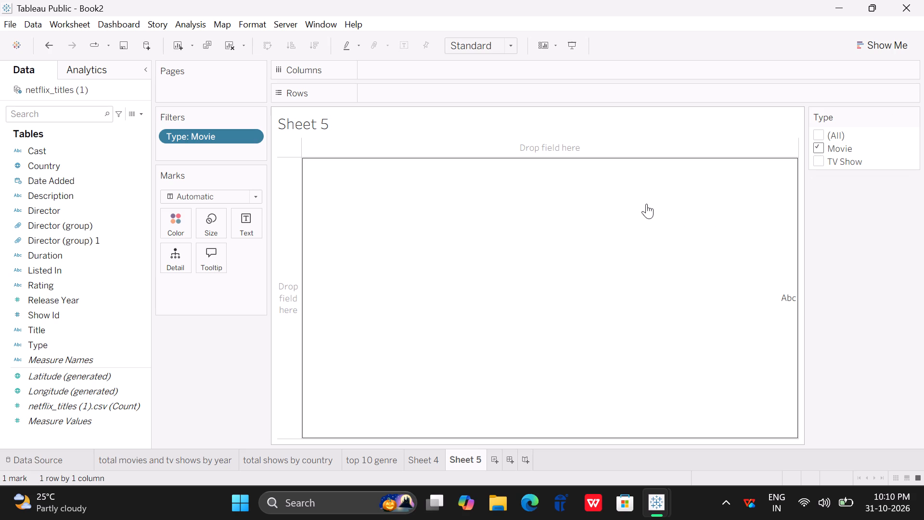
pyautogui.click(508, 260)
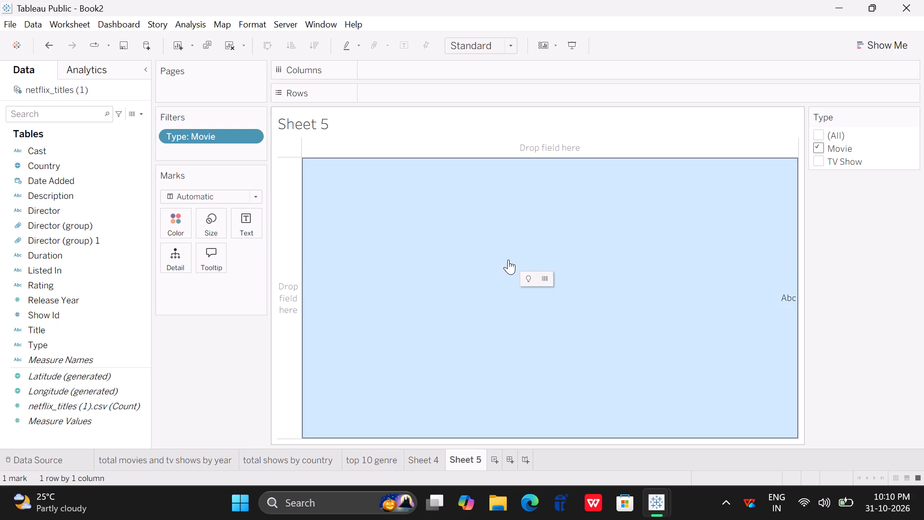
pyautogui.click(508, 260)
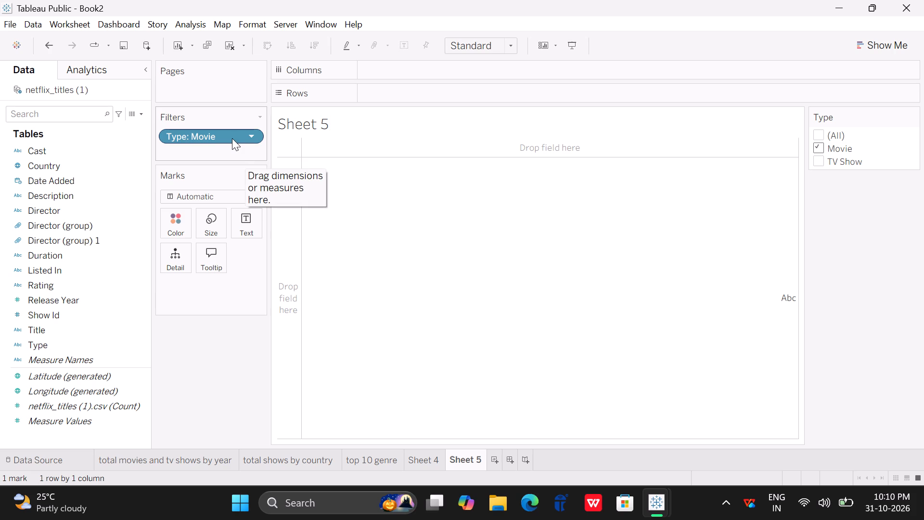
# Place the Type field on Rows of Sheet 5 while keeping it in Filters.
pyautogui.keyDown('ctrl'); pyautogui.moveTo(232, 138); pyautogui.dragTo(438, 96); pyautogui.keyUp('ctrl')
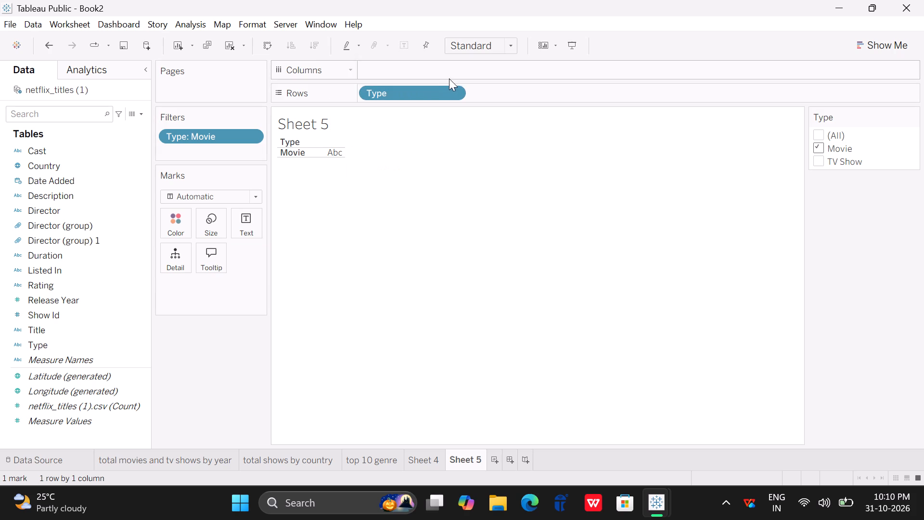
# Set the displayed Type filter to (All) so both Movie and TV Show are included.
pyautogui.click(821, 140)
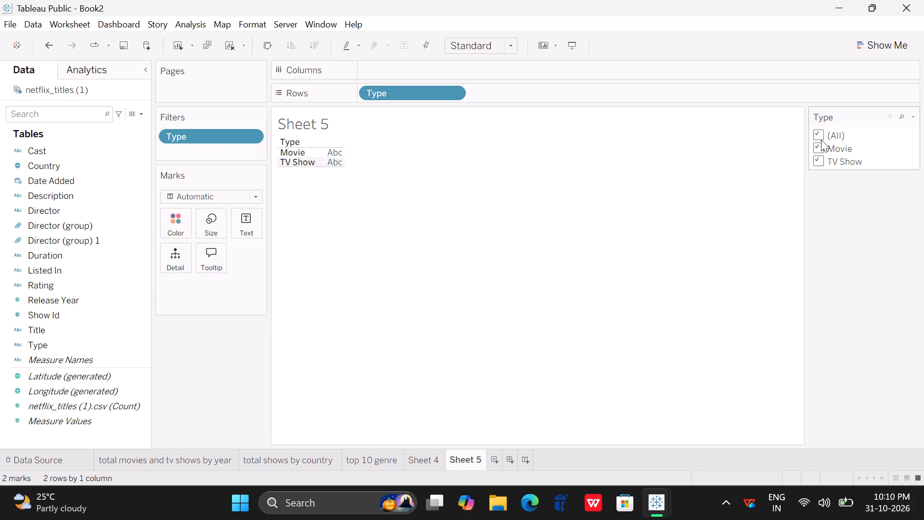
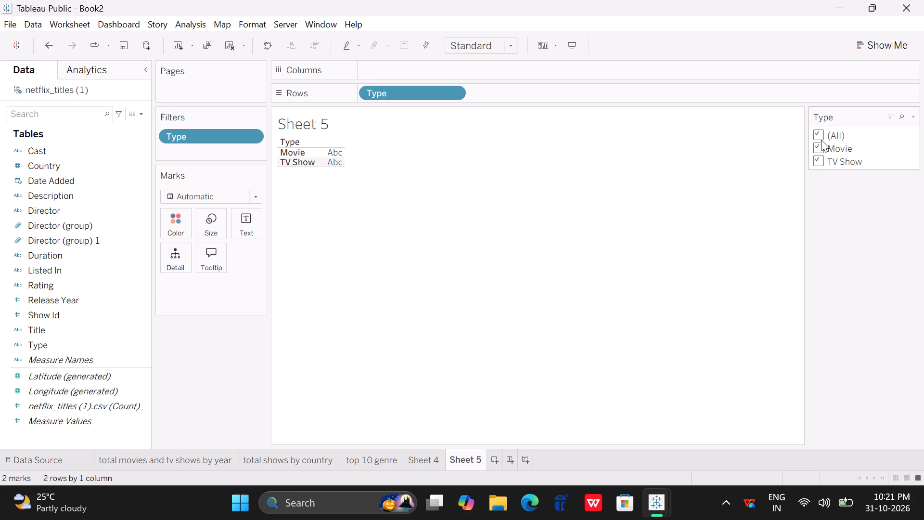
# Create a new dashboard in the workbook.
pyautogui.click(516, 455)
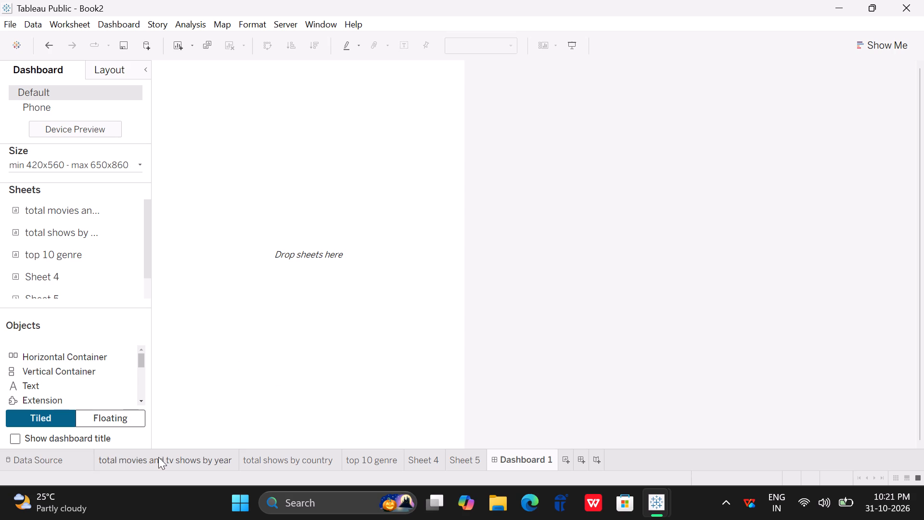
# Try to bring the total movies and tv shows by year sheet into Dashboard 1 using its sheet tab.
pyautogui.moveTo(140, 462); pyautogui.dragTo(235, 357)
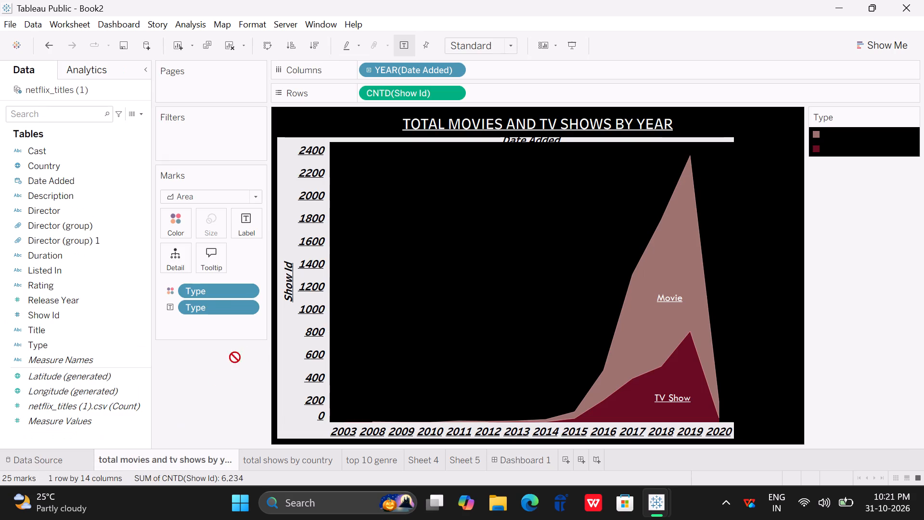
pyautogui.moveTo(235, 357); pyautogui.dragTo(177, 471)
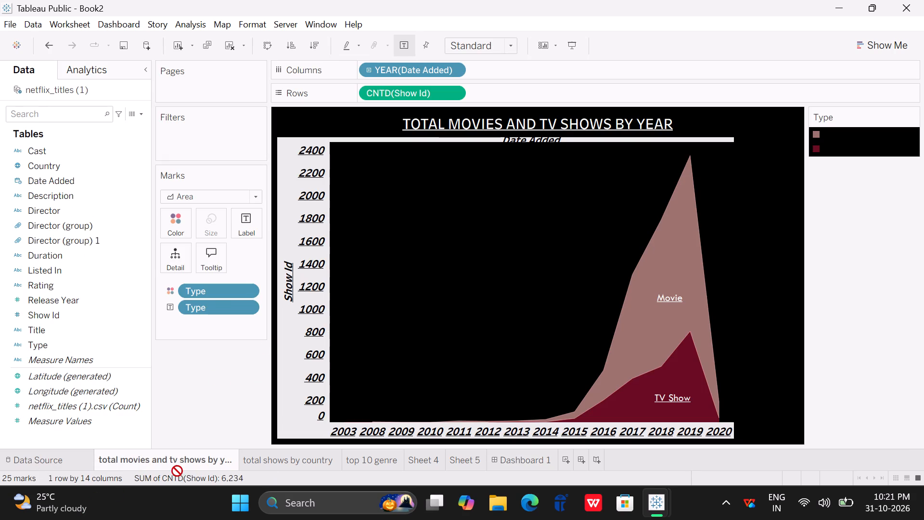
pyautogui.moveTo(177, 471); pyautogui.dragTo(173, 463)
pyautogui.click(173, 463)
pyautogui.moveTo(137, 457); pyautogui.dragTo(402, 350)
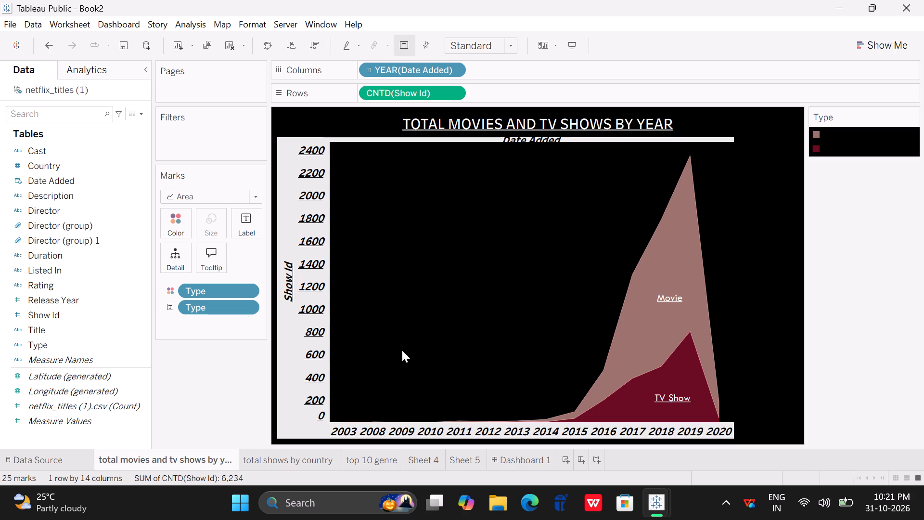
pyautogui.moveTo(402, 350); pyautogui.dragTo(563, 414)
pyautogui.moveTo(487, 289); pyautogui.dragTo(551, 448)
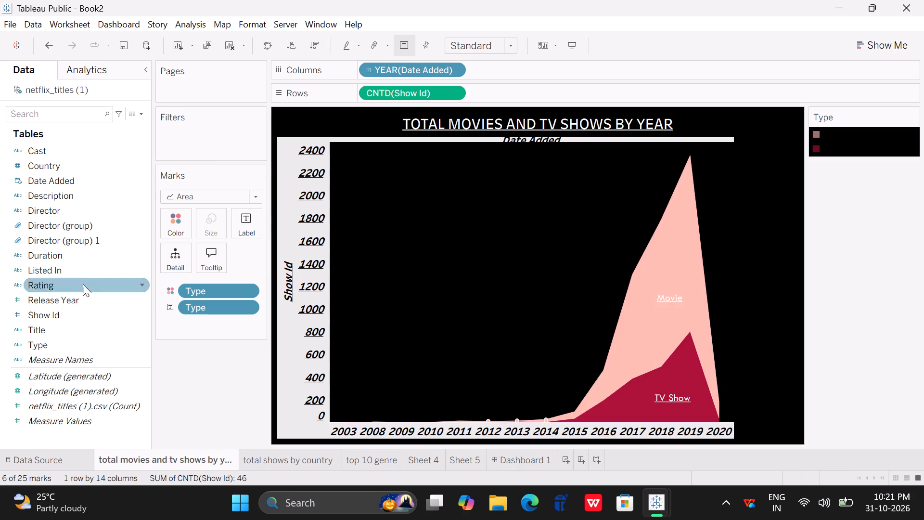
# Reorder the total movies and tv shows by year sheet to sit between Sheet 5 and Dashboard 1, and return to the dashboard.
pyautogui.moveTo(134, 459); pyautogui.dragTo(415, 442)
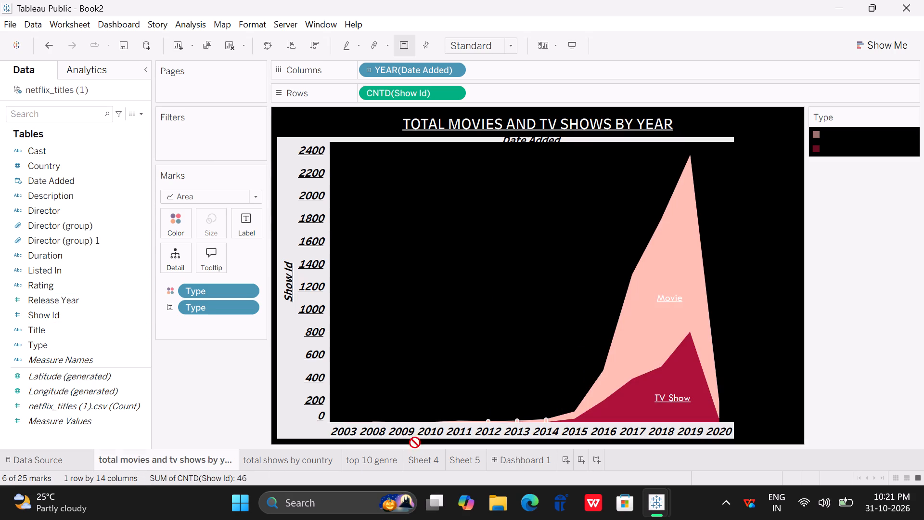
pyautogui.moveTo(415, 442); pyautogui.dragTo(513, 464)
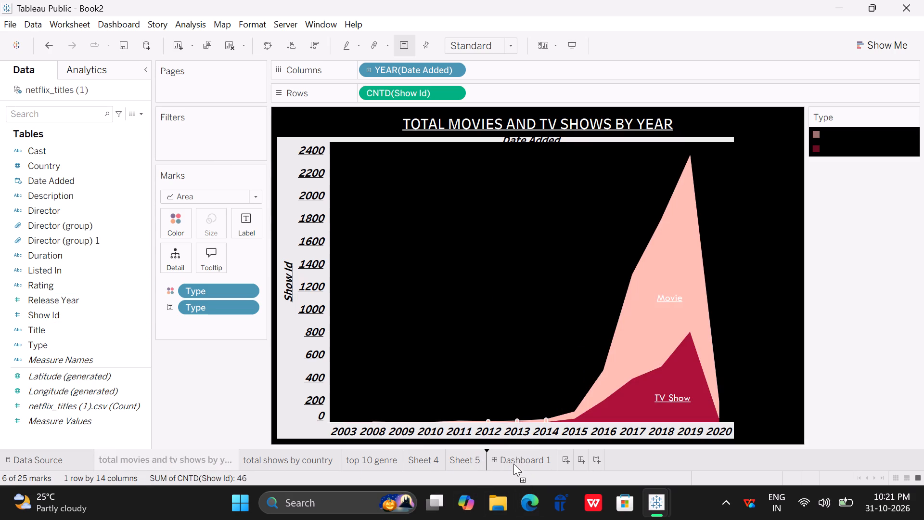
pyautogui.moveTo(513, 464); pyautogui.dragTo(514, 454)
pyautogui.click(514, 454)
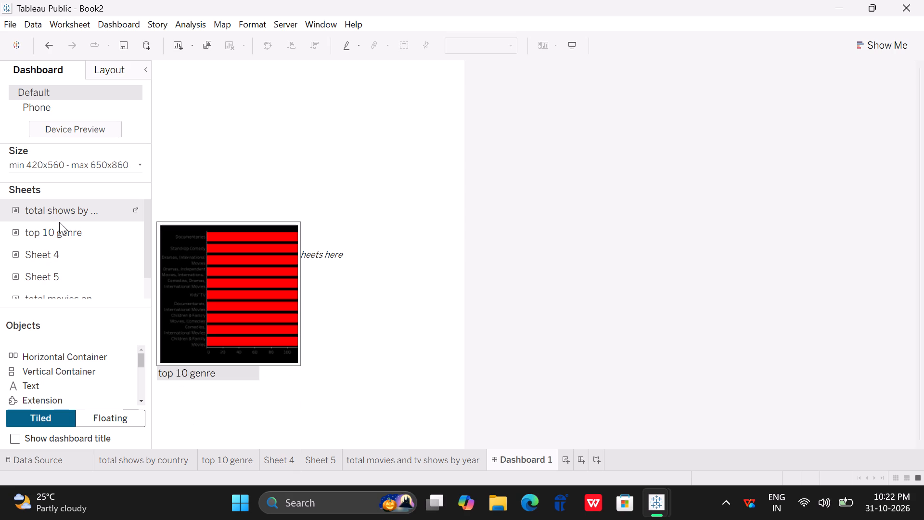
# Place the total movies and tv shows by year sheet on the empty Dashboard 1 canvas as a tiled item.
pyautogui.click(83, 296)
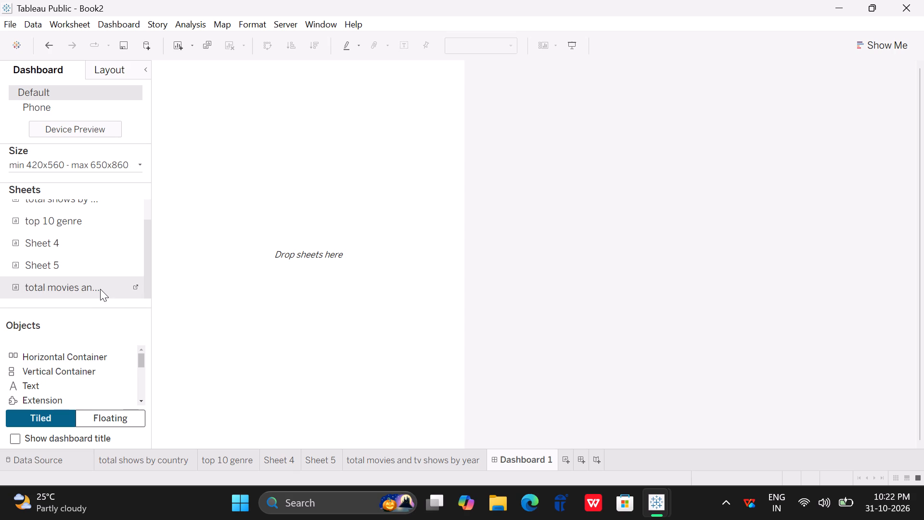
pyautogui.click(100, 289)
pyautogui.moveTo(100, 289); pyautogui.dragTo(356, 277)
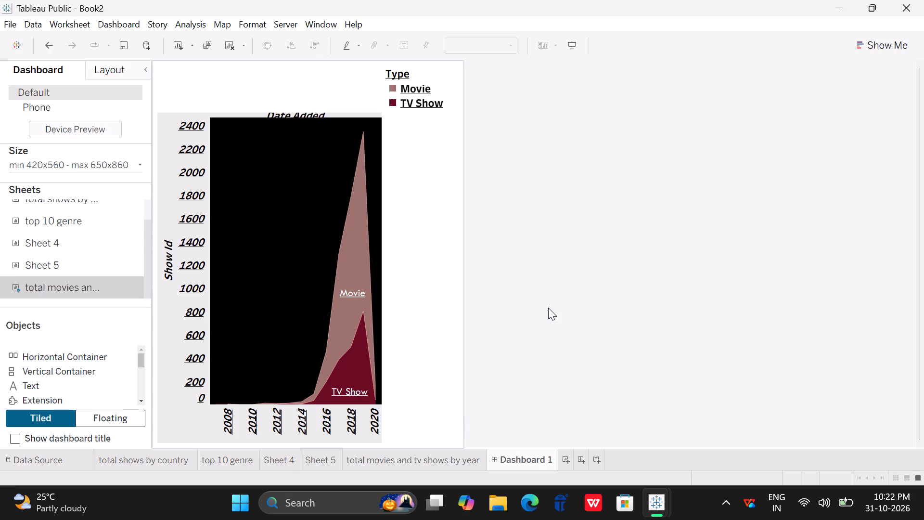
pyautogui.doubleClick(548, 308)
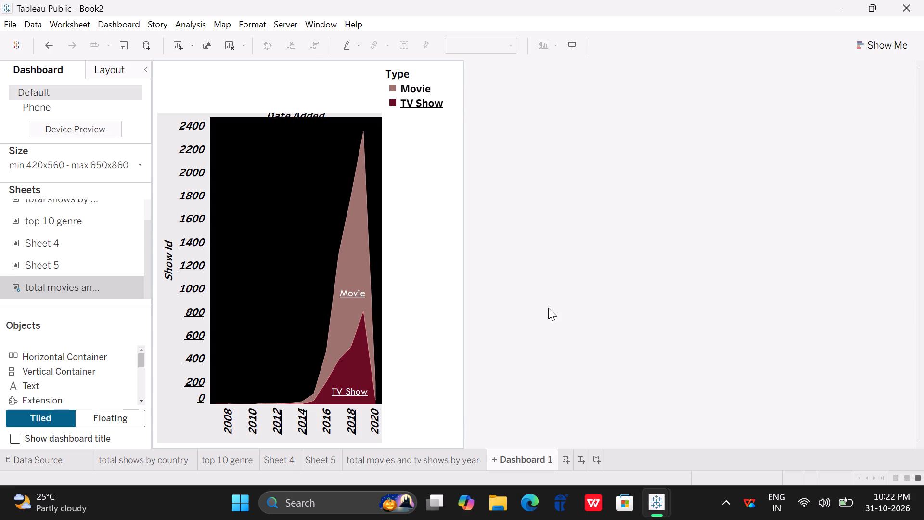
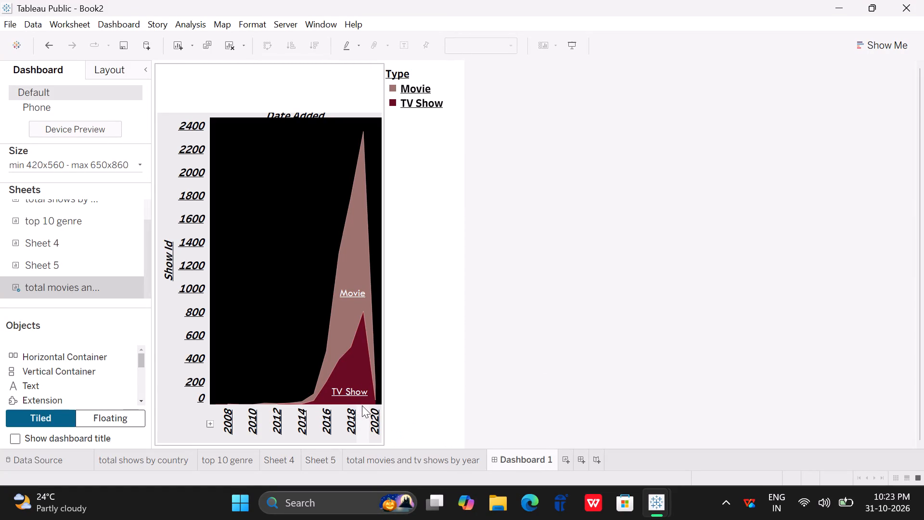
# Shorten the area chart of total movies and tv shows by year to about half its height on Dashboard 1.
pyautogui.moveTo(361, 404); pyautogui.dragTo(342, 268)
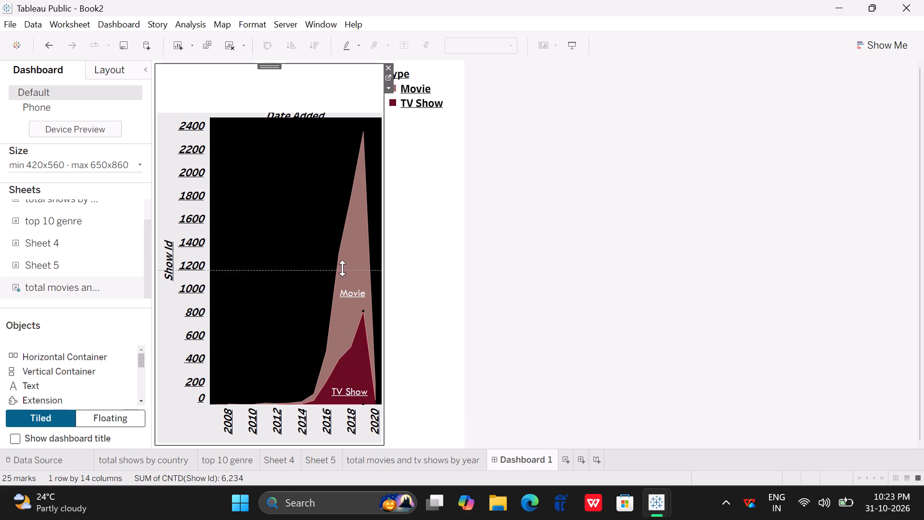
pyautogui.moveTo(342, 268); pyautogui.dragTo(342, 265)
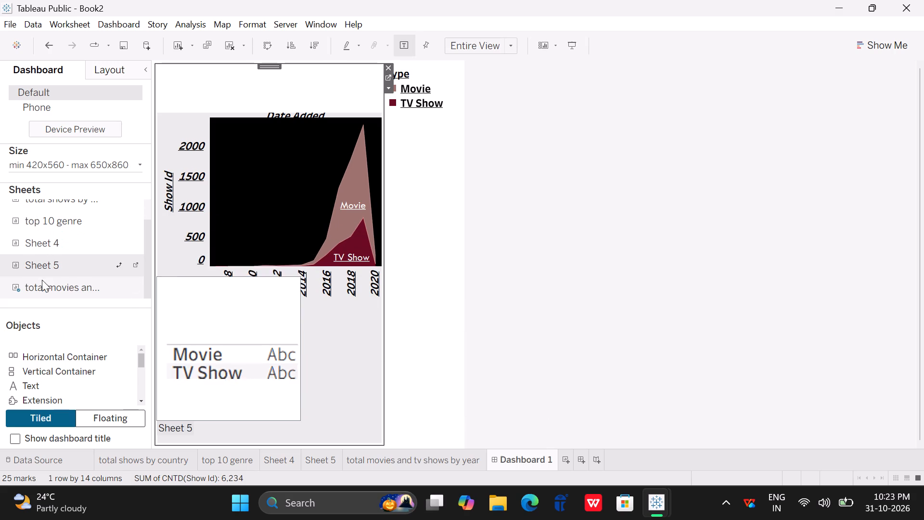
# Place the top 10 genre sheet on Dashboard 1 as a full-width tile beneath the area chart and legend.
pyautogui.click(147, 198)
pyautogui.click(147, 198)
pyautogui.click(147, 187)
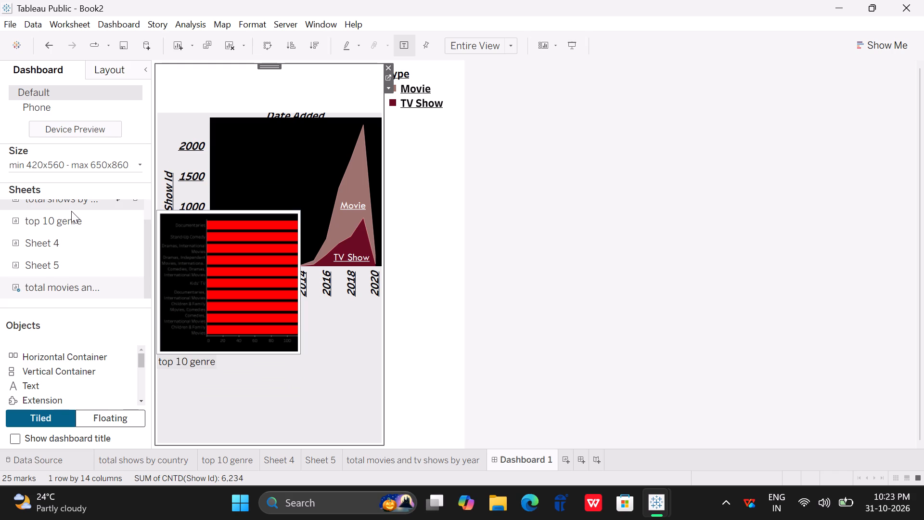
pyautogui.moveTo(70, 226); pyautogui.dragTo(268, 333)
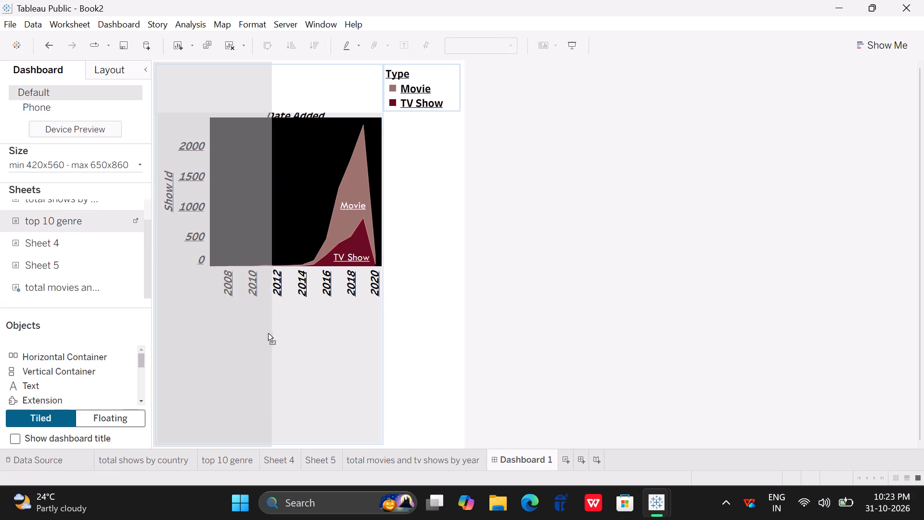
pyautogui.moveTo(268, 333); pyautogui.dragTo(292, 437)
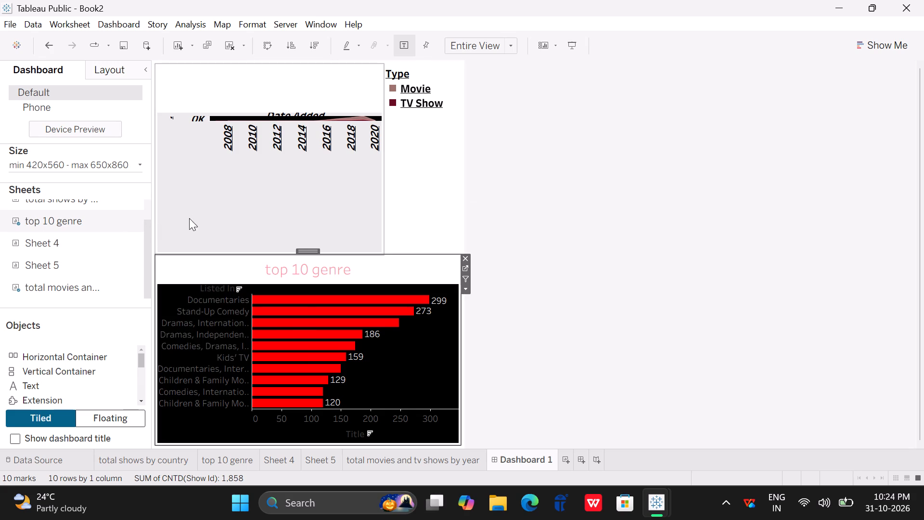
# Check the individual worksheets, and undo the dashboard layout changes and the reordering of the total movies and tv shows by year sheet.
pyautogui.click(281, 461)
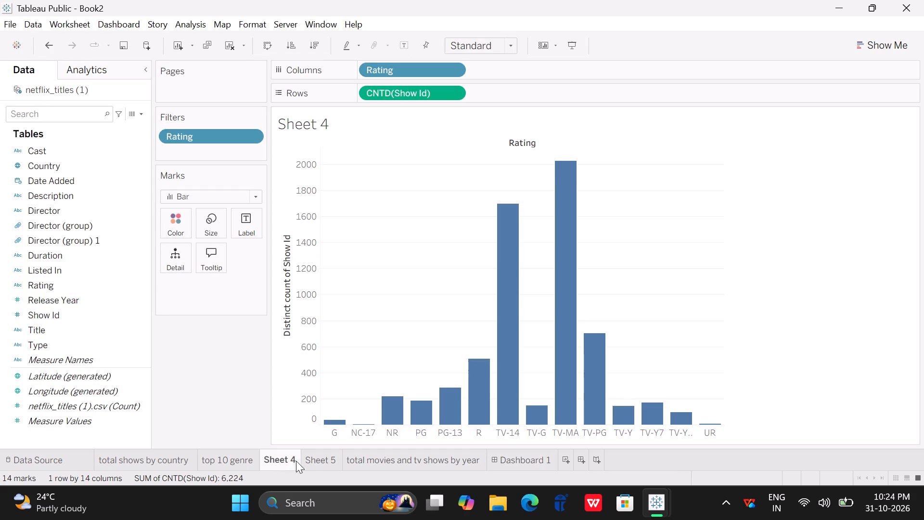
pyautogui.click(326, 463)
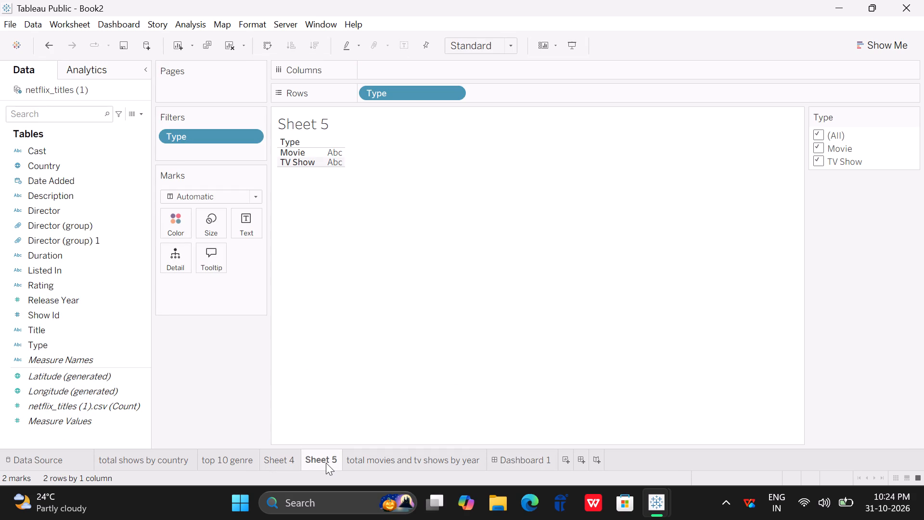
pyautogui.click(371, 464)
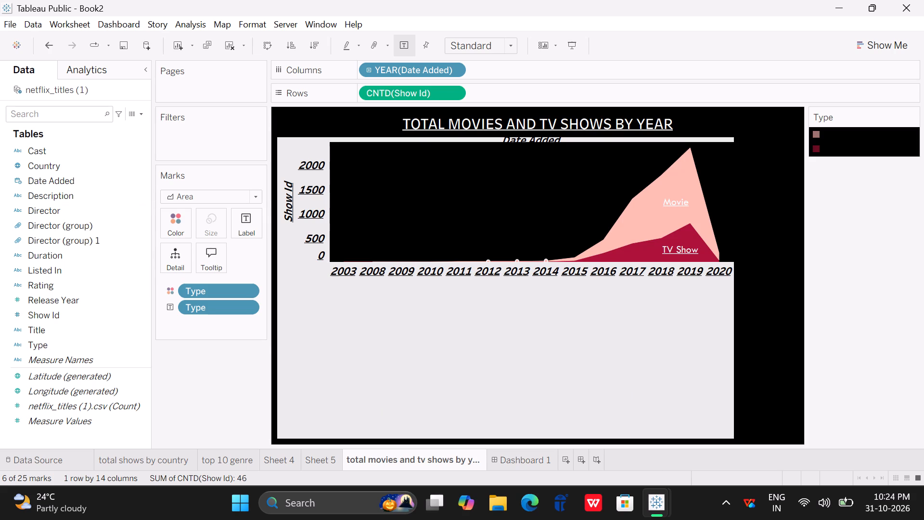
pyautogui.click(48, 52)
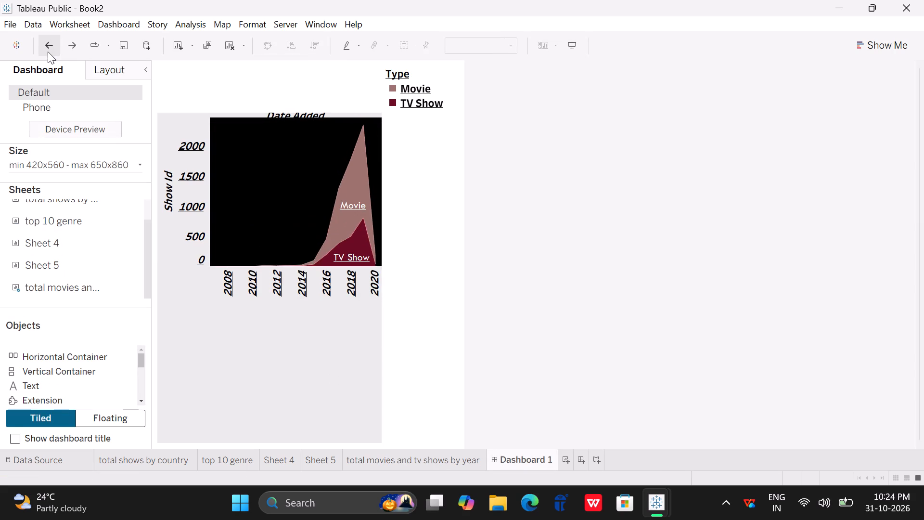
pyautogui.click(48, 52)
pyautogui.click(48, 52)
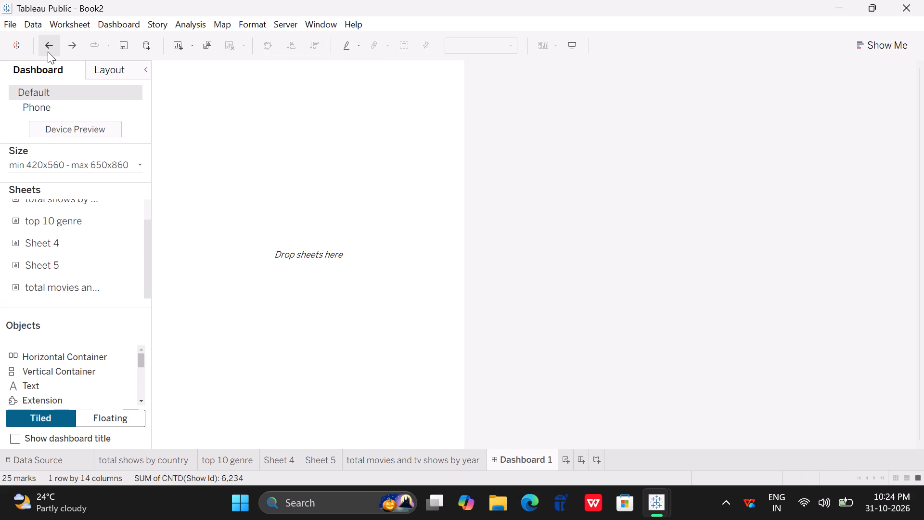
pyautogui.click(48, 52)
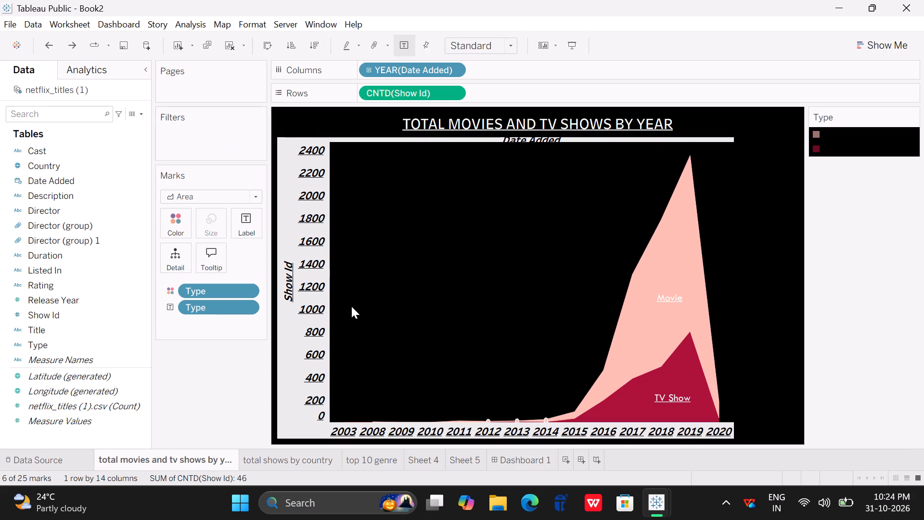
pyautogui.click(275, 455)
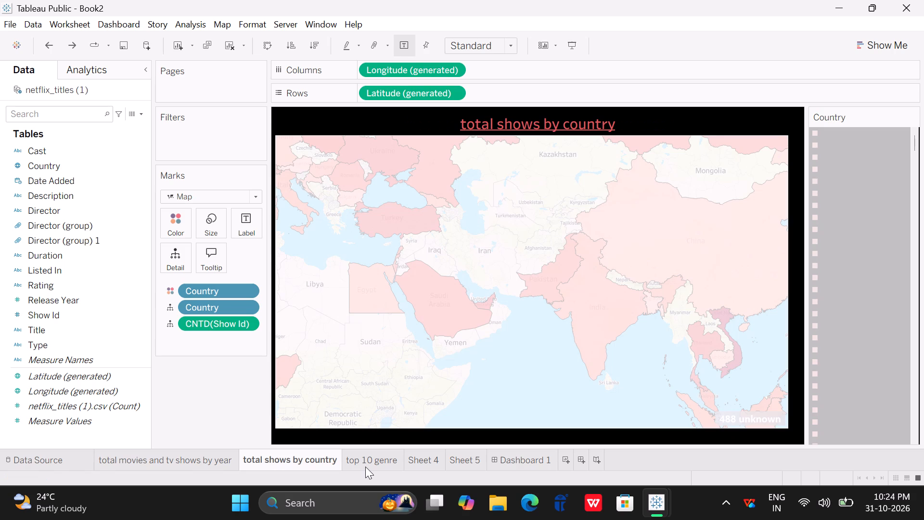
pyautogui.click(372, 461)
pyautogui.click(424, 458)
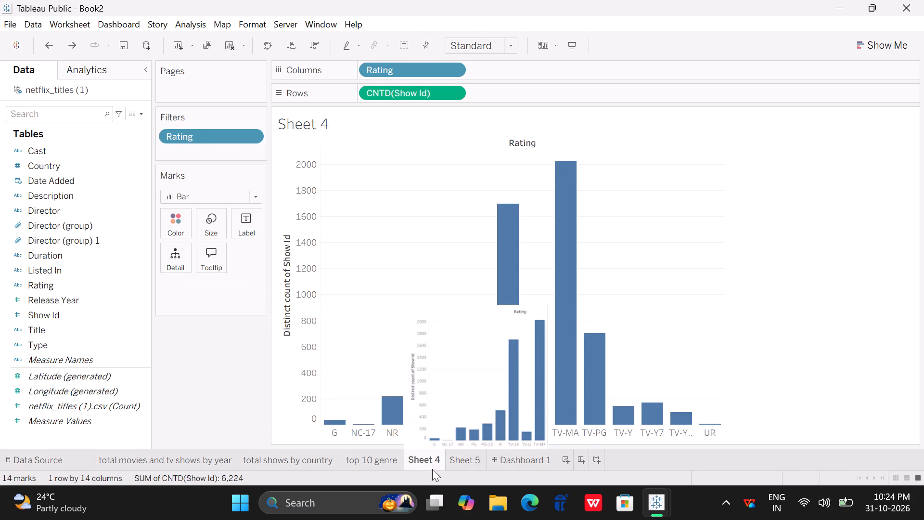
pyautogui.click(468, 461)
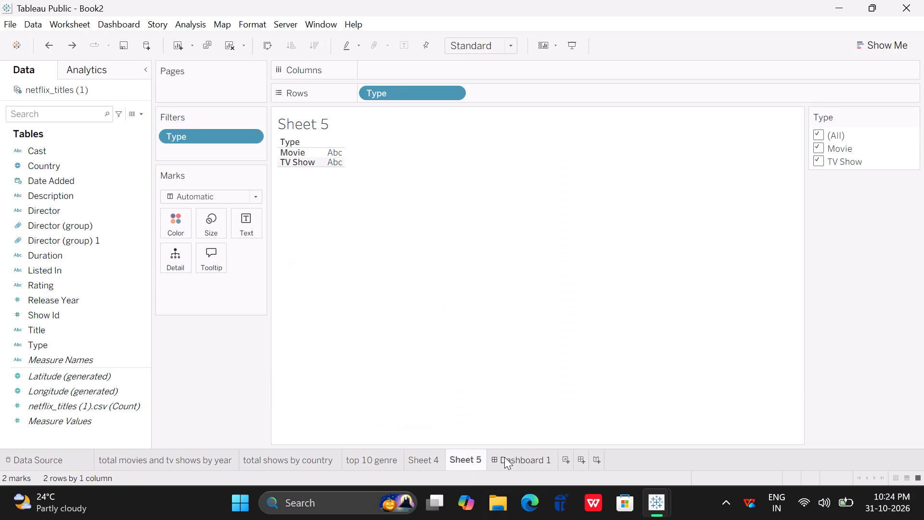
# Delete the empty Dashboard 1 from the workbook.
pyautogui.click(506, 454)
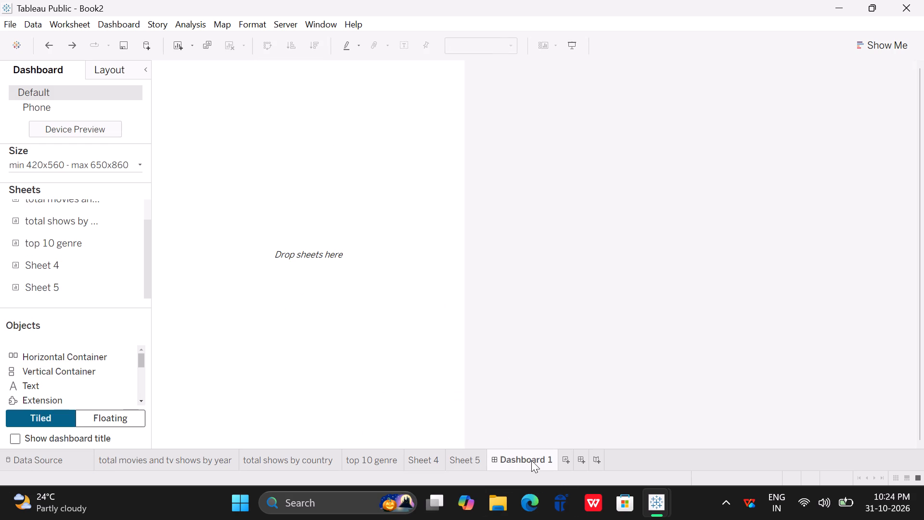
pyautogui.rightClick(531, 460)
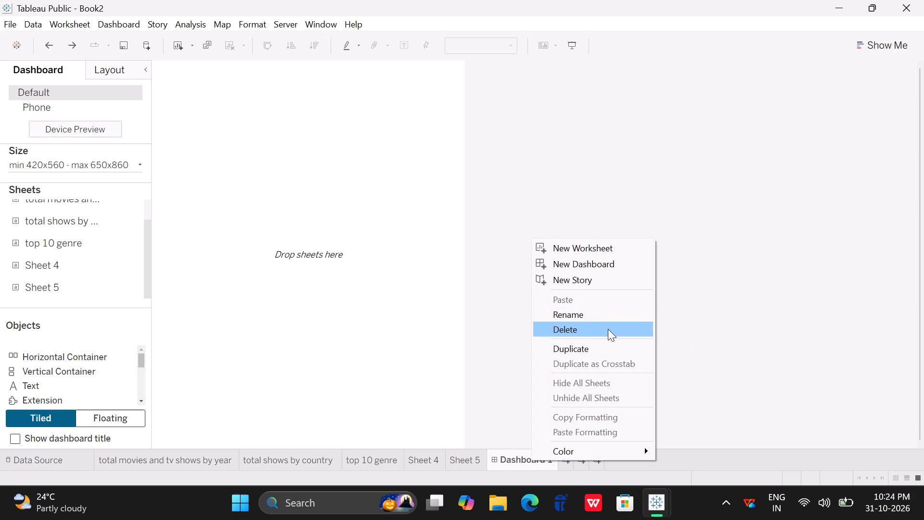
pyautogui.click(608, 329)
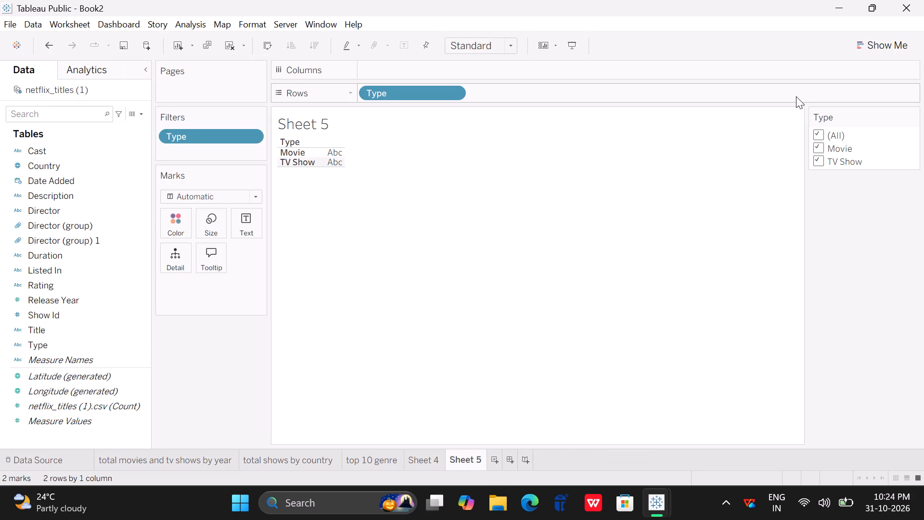
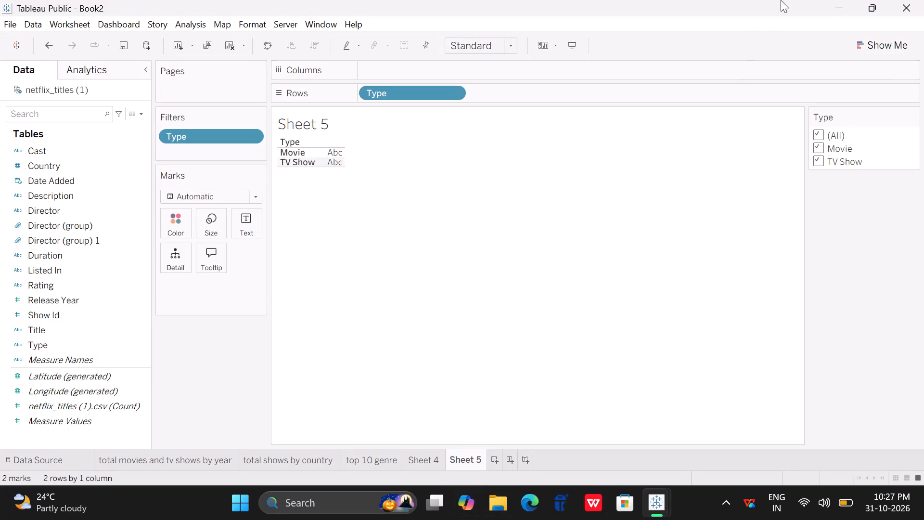
# Minimise the Book2 workbook and close the empty Book1 window, dismissing its File Recovery dialog without opening or deleting any backup.
pyautogui.click(836, 1)
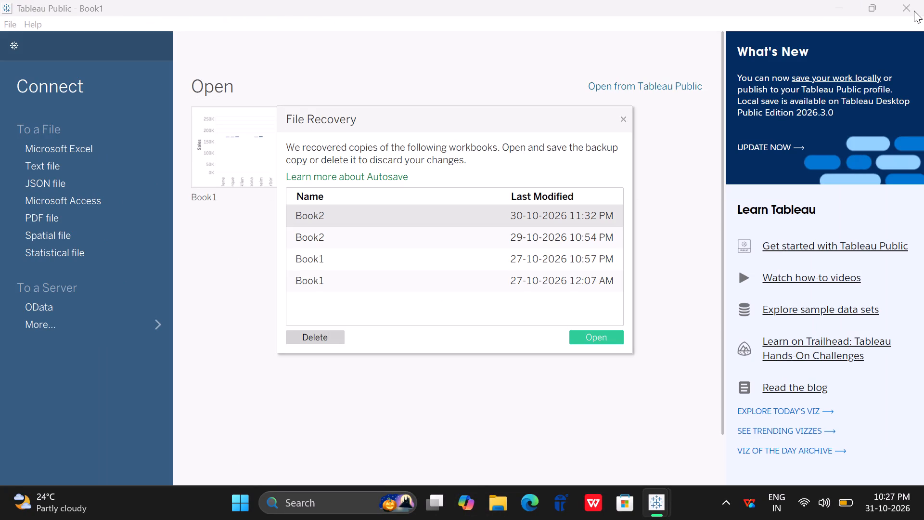
pyautogui.moveTo(914, 11); pyautogui.dragTo(833, 12)
pyautogui.click(833, 12)
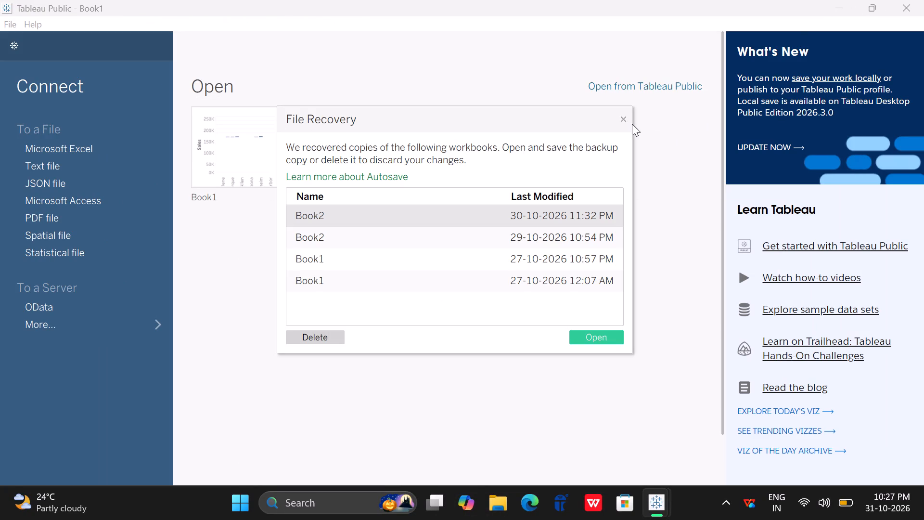
pyautogui.click(626, 118)
pyautogui.click(911, 6)
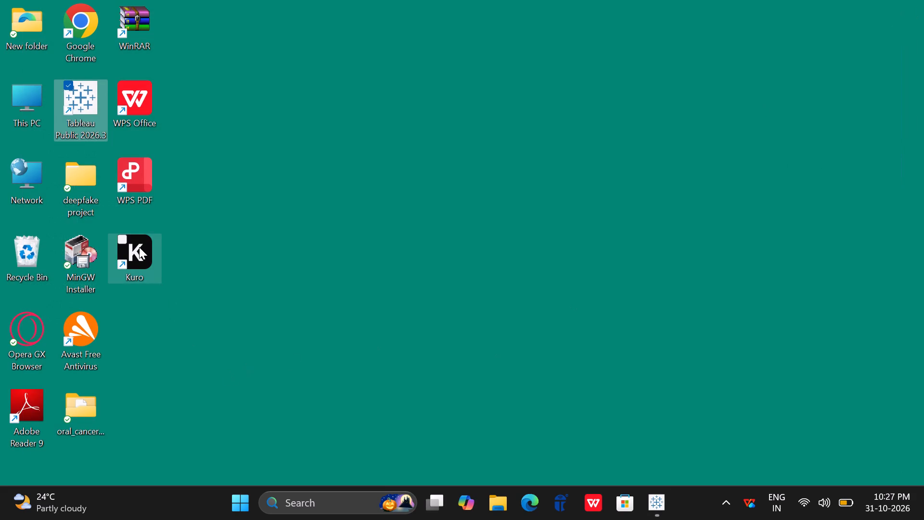
# Launch the Kuro application from the desktop.
pyautogui.doubleClick(139, 247)
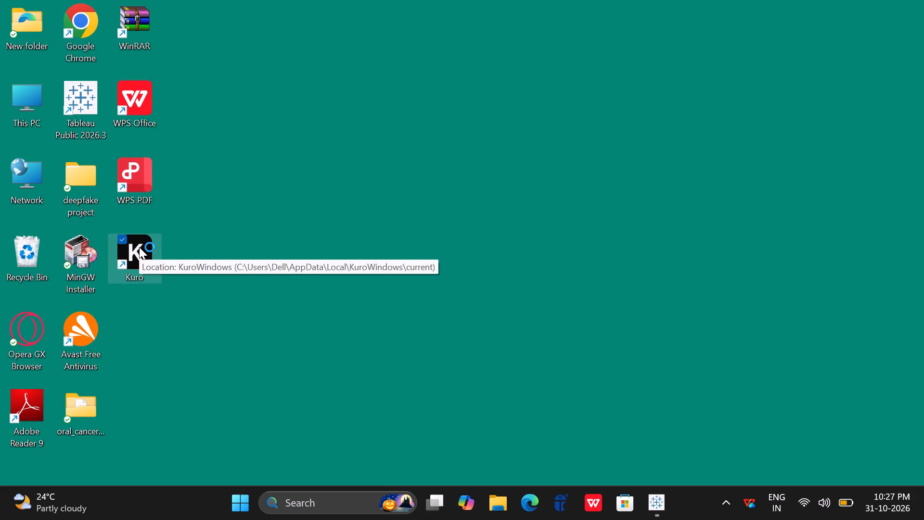
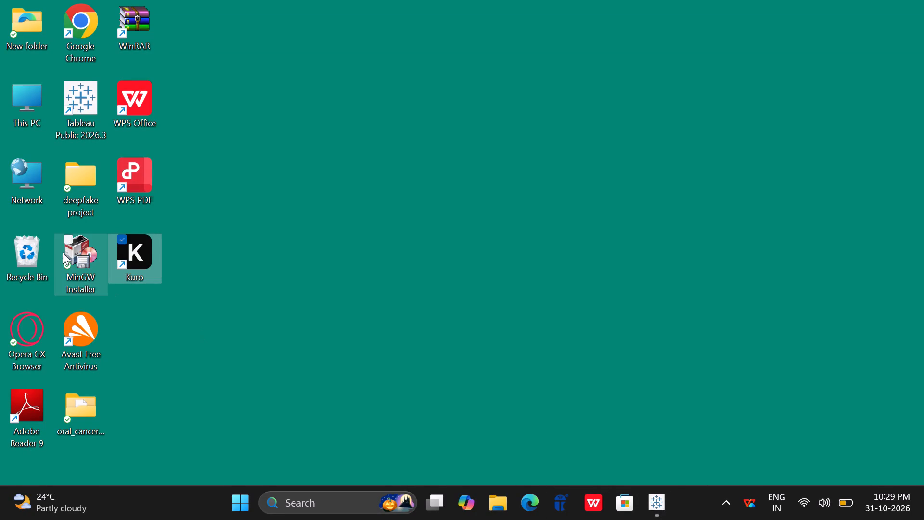
# Launch the Kuro application from the desktop again.
pyautogui.doubleClick(149, 252)
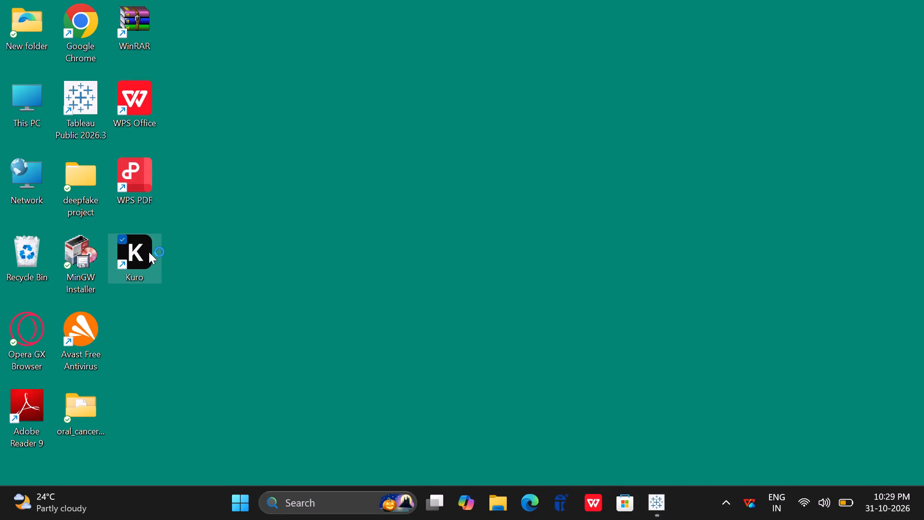
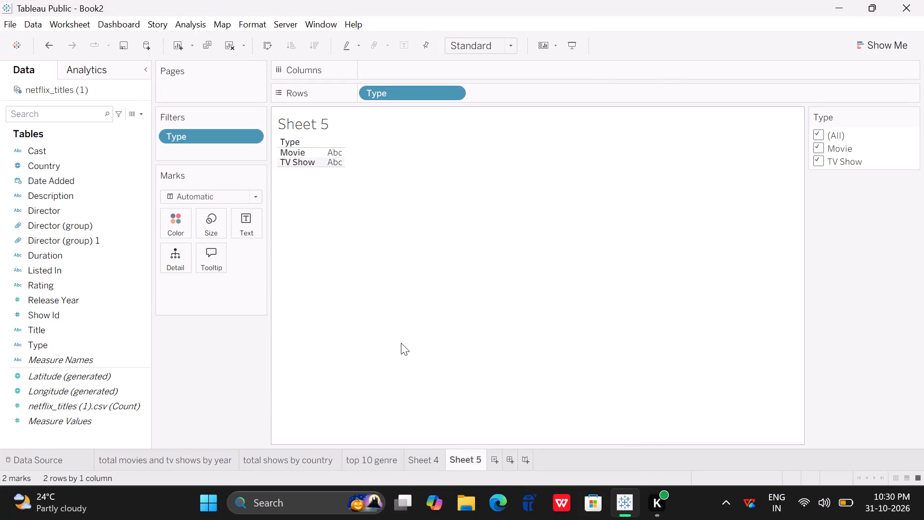
# Review the finished worksheets, going back from Sheet 4 through top 10 genre to total shows by country.
pyautogui.click(419, 462)
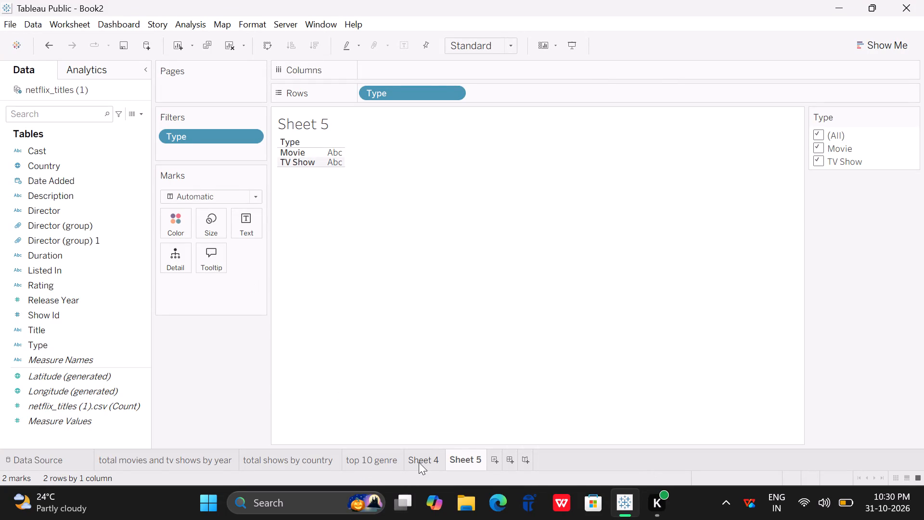
pyautogui.click(378, 468)
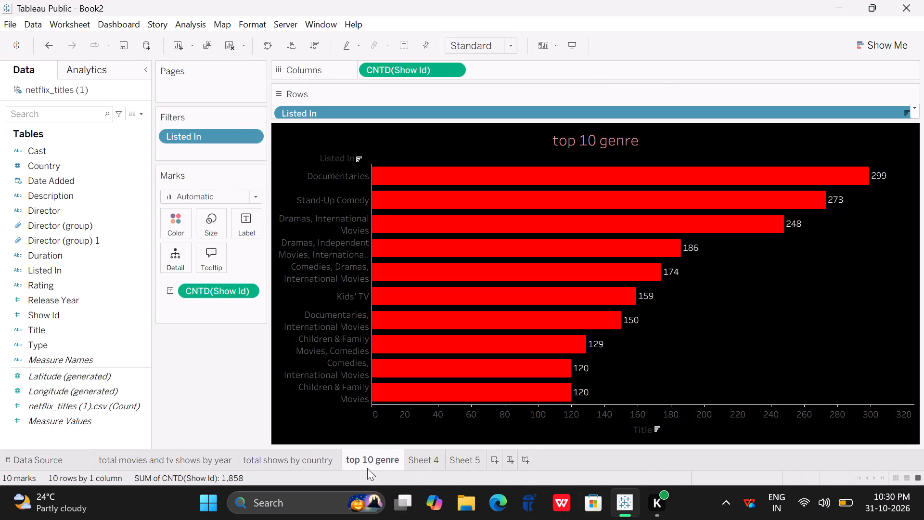
pyautogui.click(289, 466)
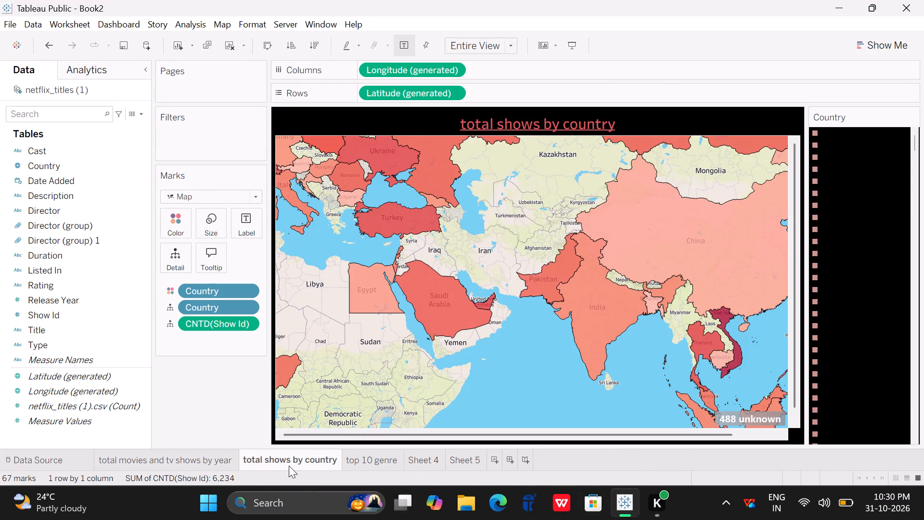
# Review the total movies and tv shows by year sheet and the data source, then each worksheet forward to Sheet 4.
pyautogui.click(196, 462)
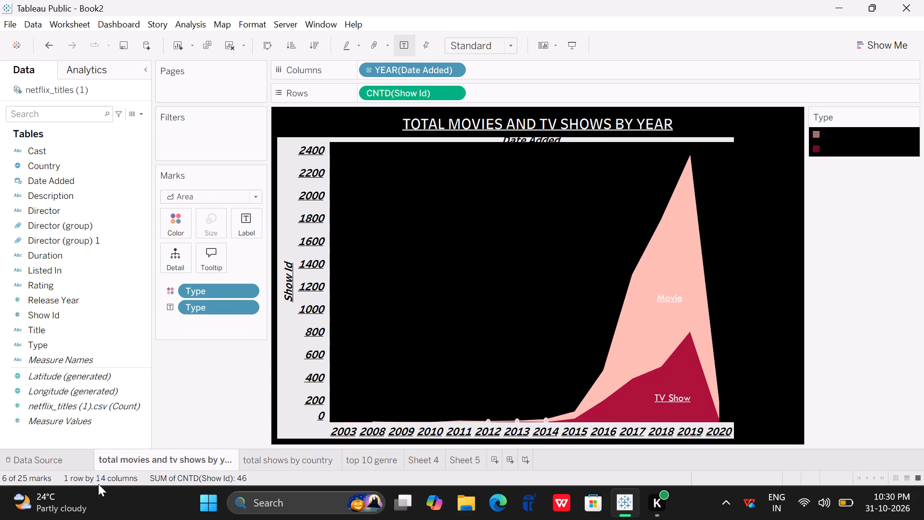
pyautogui.click(72, 462)
pyautogui.click(137, 456)
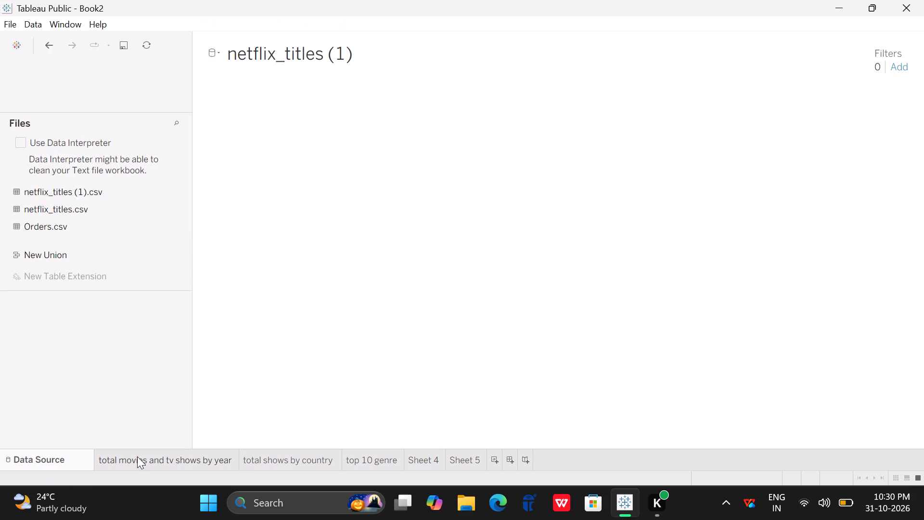
pyautogui.click(208, 455)
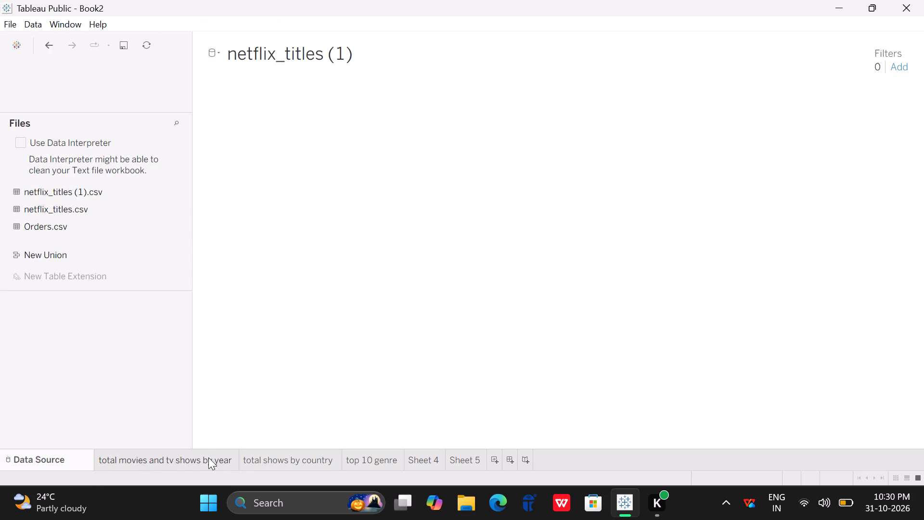
pyautogui.click(209, 458)
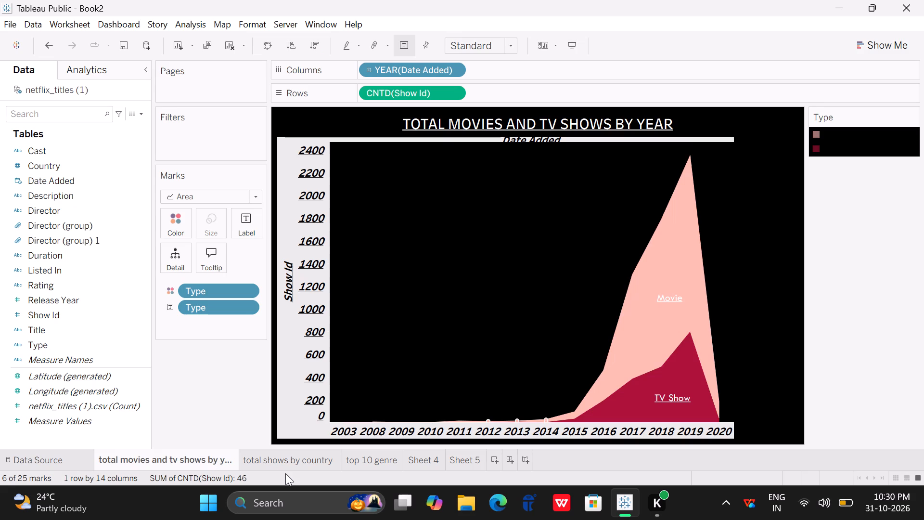
pyautogui.click(289, 459)
pyautogui.click(383, 456)
pyautogui.click(422, 459)
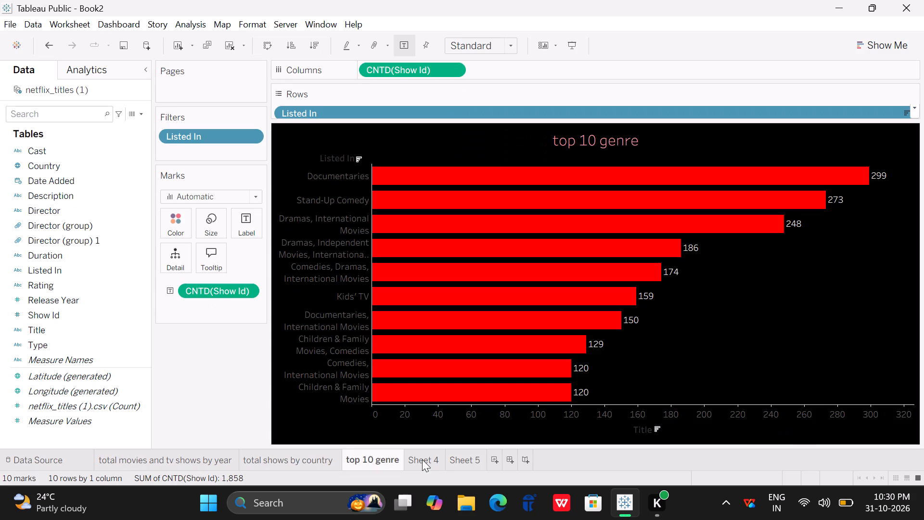
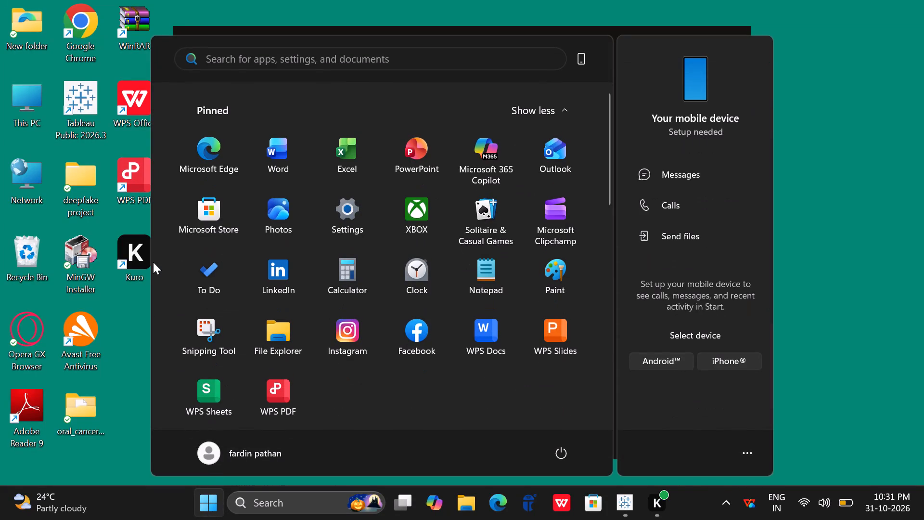
# Search the installed apps for WhatsApp and launch it.
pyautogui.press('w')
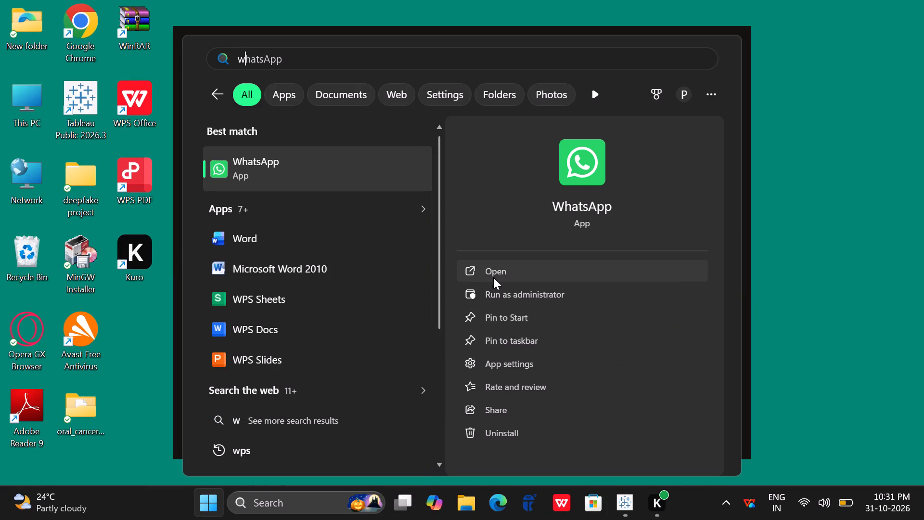
pyautogui.doubleClick(493, 277)
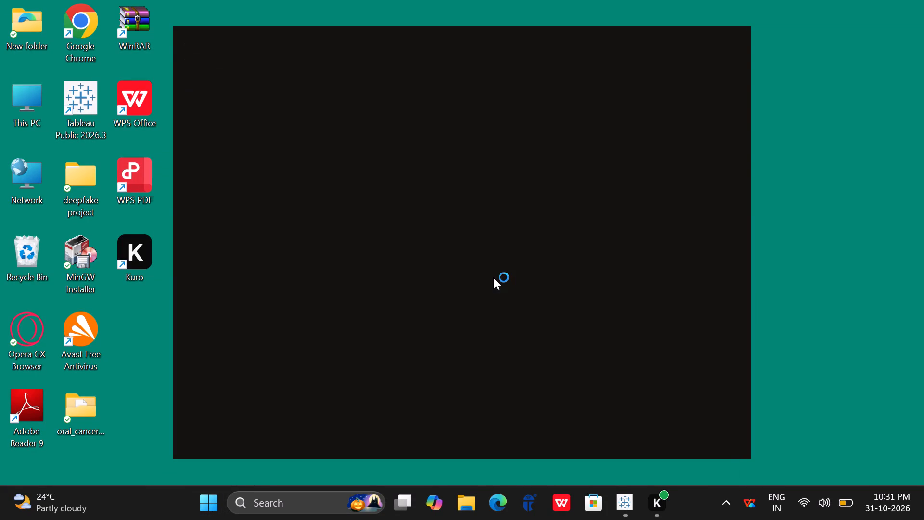
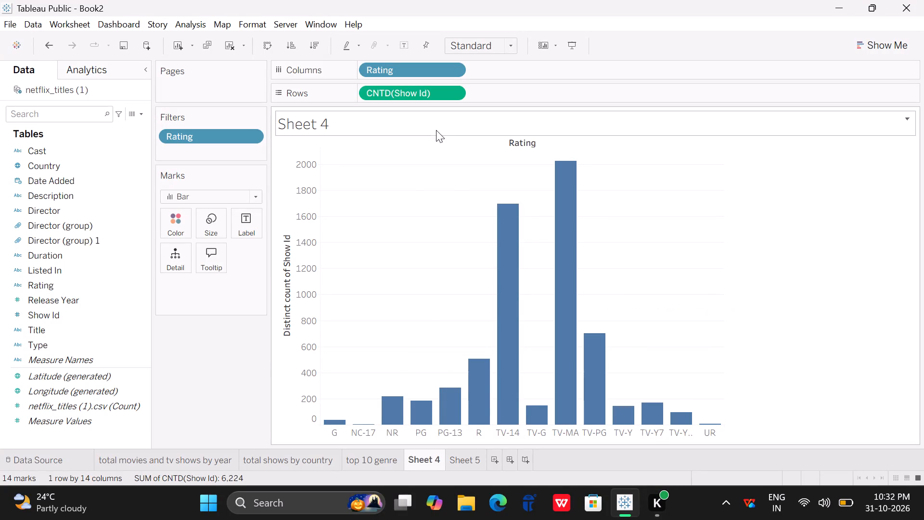
# Examine the total shows by country map up close around India and the Bay of Bengal.
pyautogui.click(279, 469)
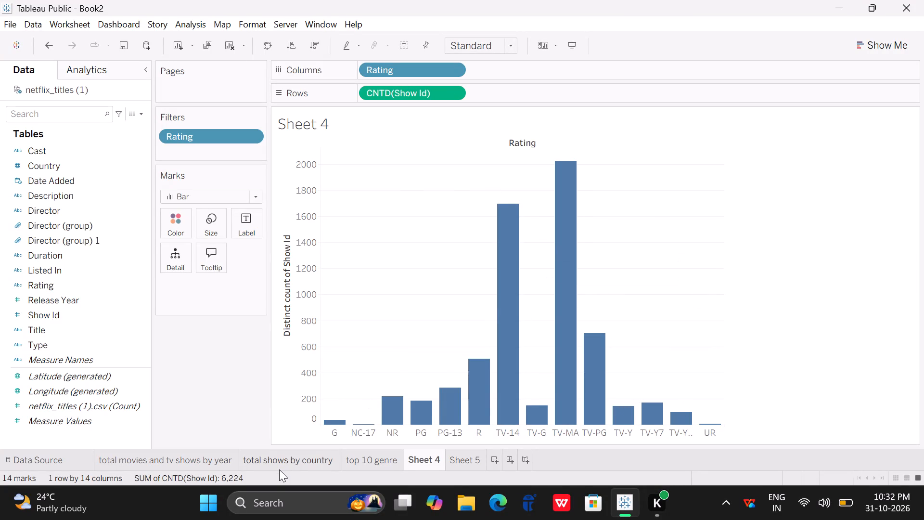
pyautogui.doubleClick(659, 316)
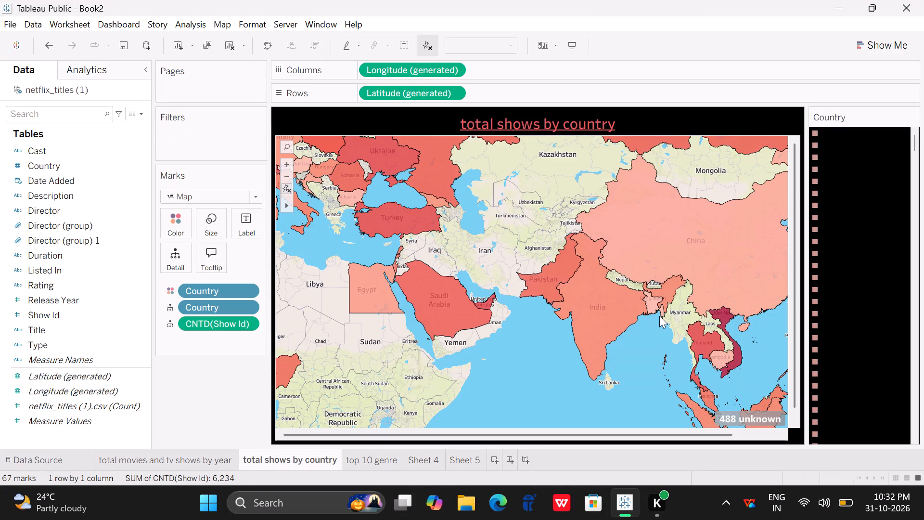
pyautogui.doubleClick(552, 321)
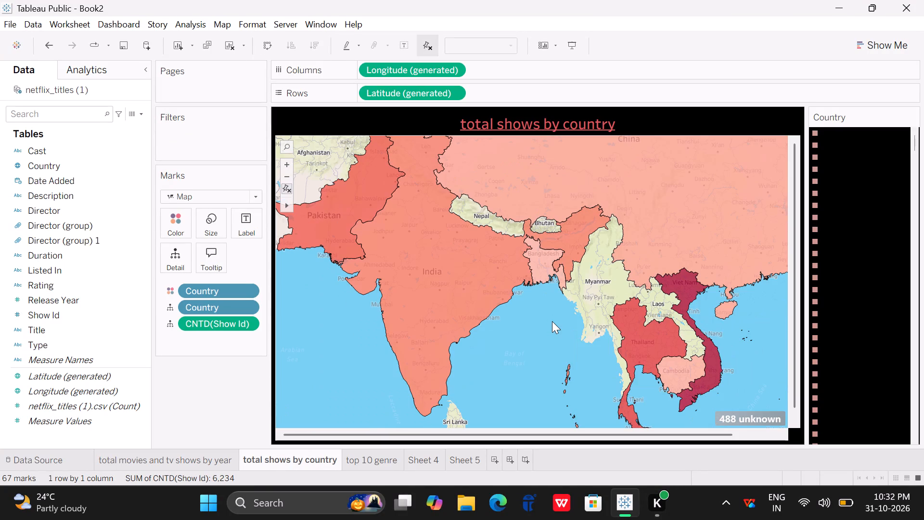
pyautogui.click(482, 253)
pyautogui.doubleClick(482, 253)
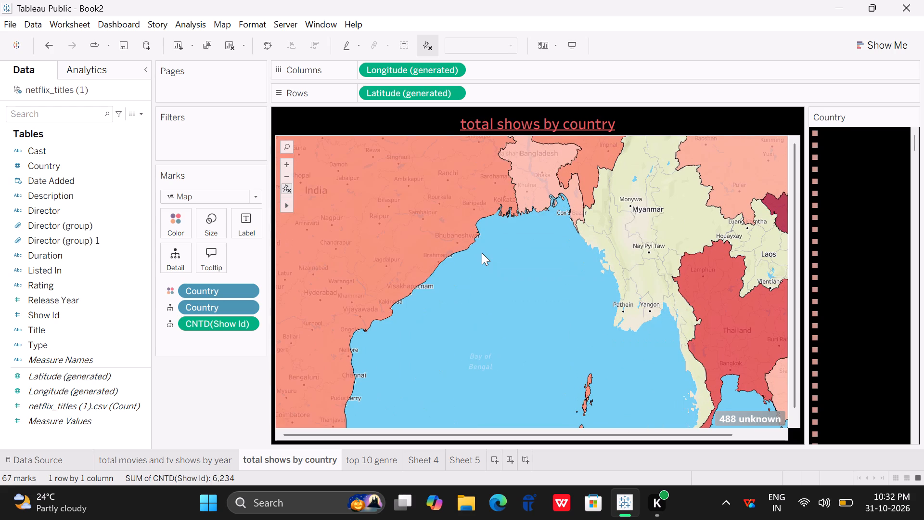
# Examine the total shows by country map around India and Southeast Asia, widening the view toward Australia.
pyautogui.keyDown('ctrl'); pyautogui.scroll(-5, 482, 253); pyautogui.keyUp('ctrl')
pyautogui.keyDown('ctrl'); pyautogui.scroll(-1, 435, 269); pyautogui.keyUp('ctrl')
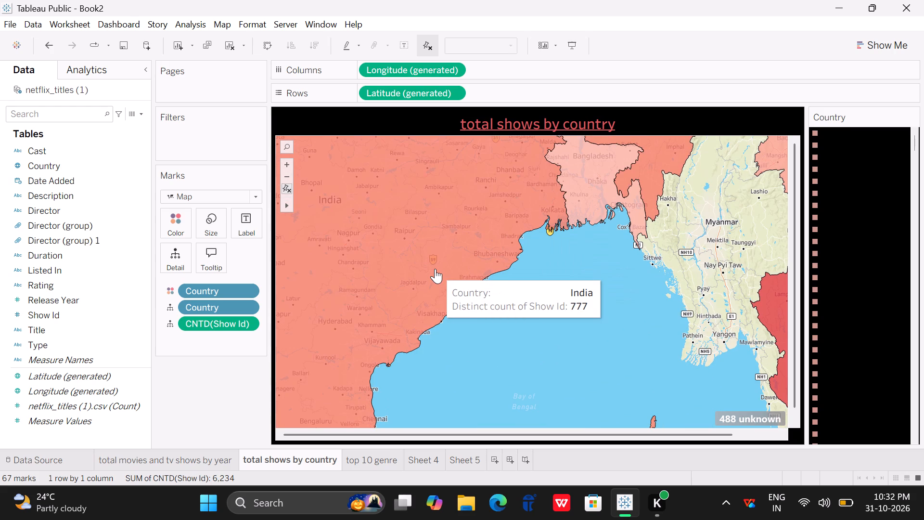
pyautogui.keyDown('ctrl'); pyautogui.scroll(-5, 435, 269); pyautogui.keyUp('ctrl')
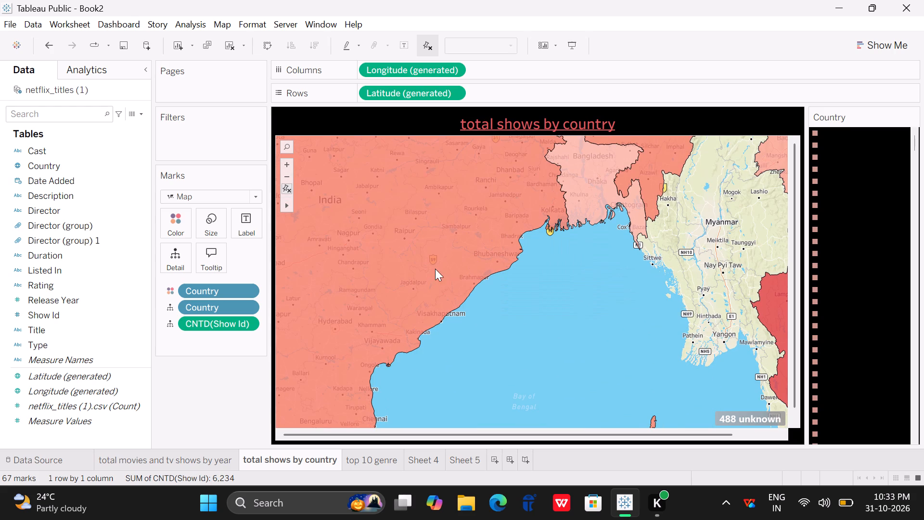
pyautogui.scroll(1, 435, 269)
pyautogui.scroll(-3, 435, 269)
pyautogui.scroll(3, 436, 261)
pyautogui.scroll(-1, 436, 261)
pyautogui.hscroll(-2, 436, 261)
pyautogui.scroll(1, 437, 169)
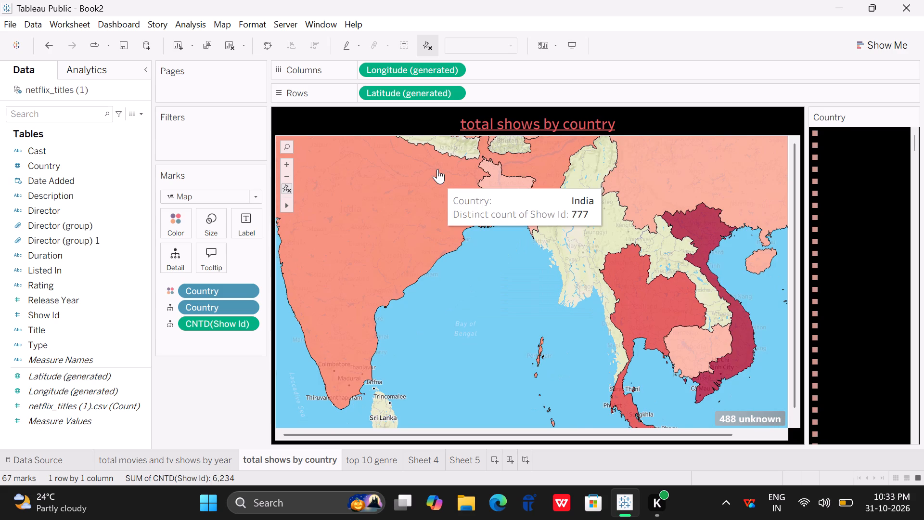
pyautogui.scroll(2, 437, 169)
pyautogui.keyDown('ctrl'); pyautogui.scroll(-1, 437, 169); pyautogui.keyUp('ctrl')
pyautogui.scroll(-1, 437, 169)
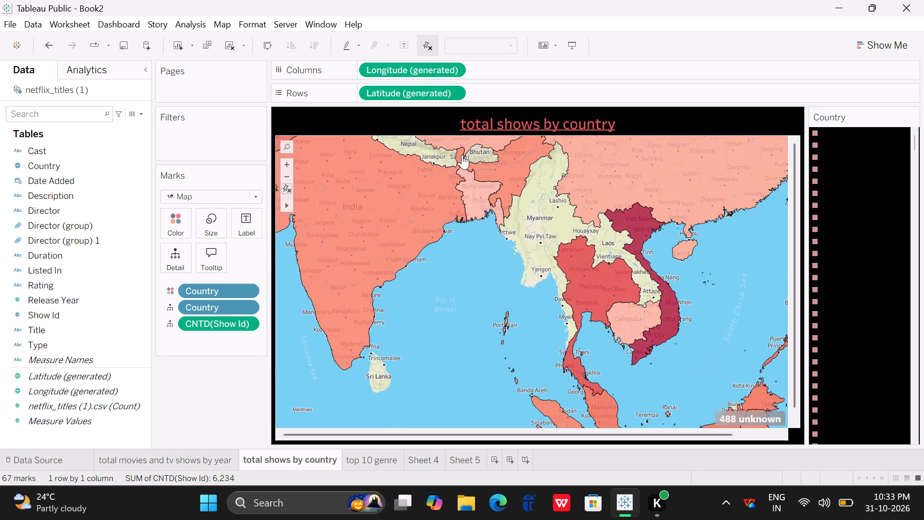
pyautogui.keyDown('ctrl'); pyautogui.scroll(-6, 397, 161); pyautogui.keyUp('ctrl')
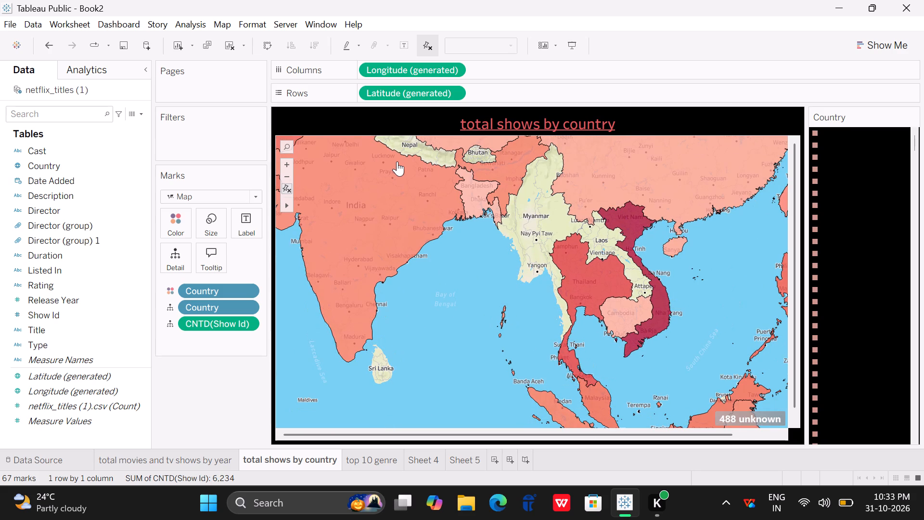
pyautogui.keyDown('ctrl'); pyautogui.scroll(-3, 397, 161); pyautogui.keyUp('ctrl')
pyautogui.scroll(-1, 417, 173)
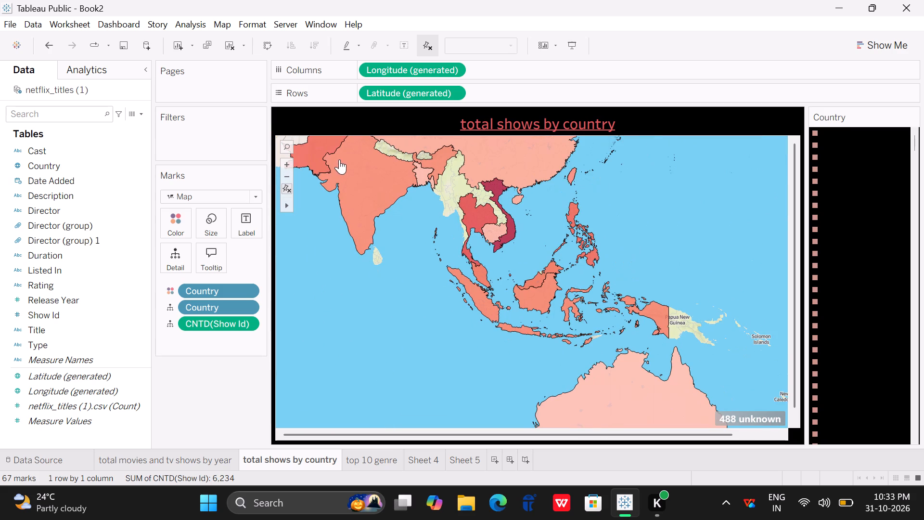
pyautogui.doubleClick(308, 144)
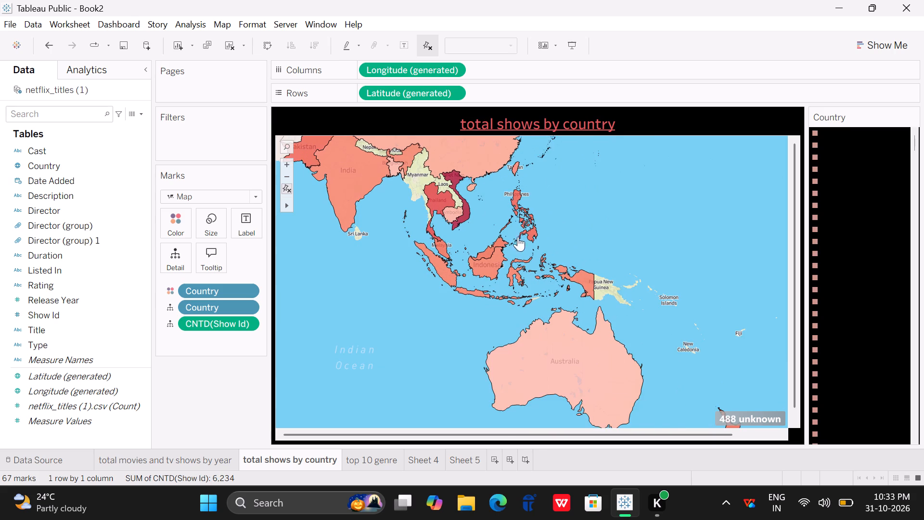
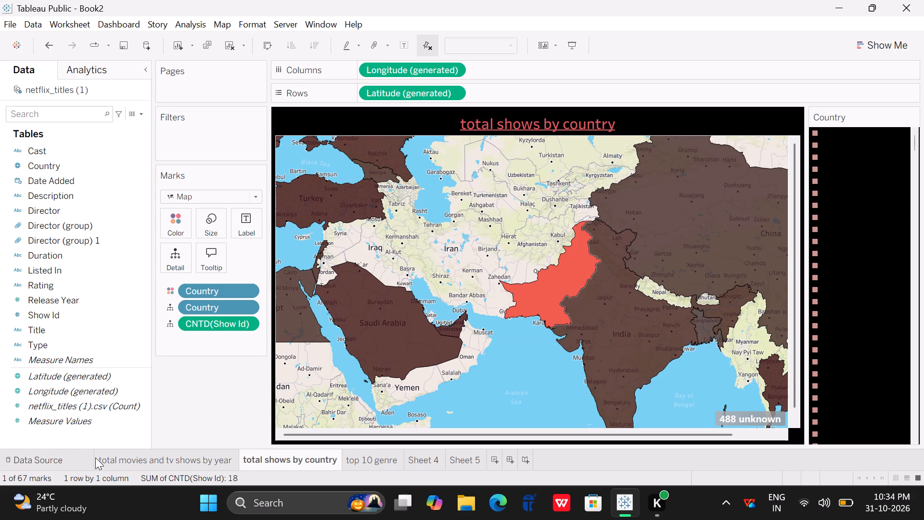
# Review every worksheet in turn, from total movies and tv shows by year through Sheet 5, and the netflix_titles (1) data source.
pyautogui.click(123, 465)
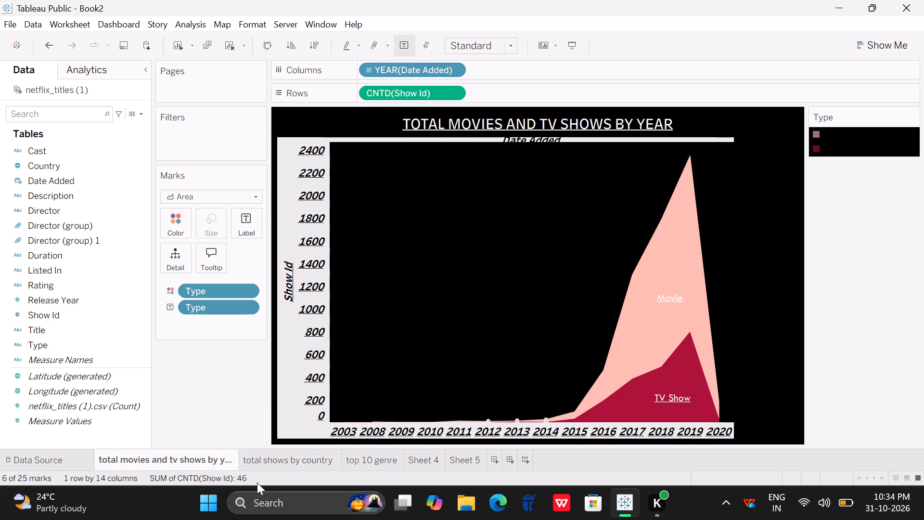
pyautogui.click(253, 458)
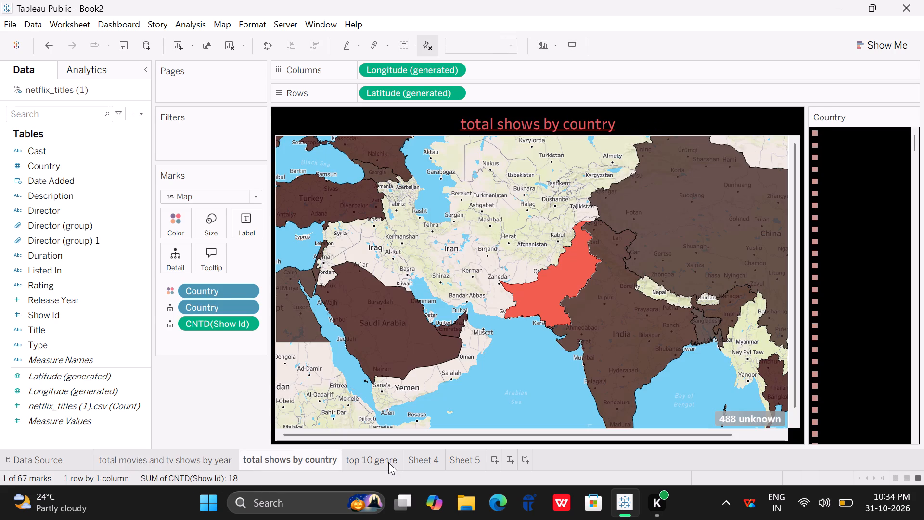
pyautogui.click(388, 462)
pyautogui.click(423, 461)
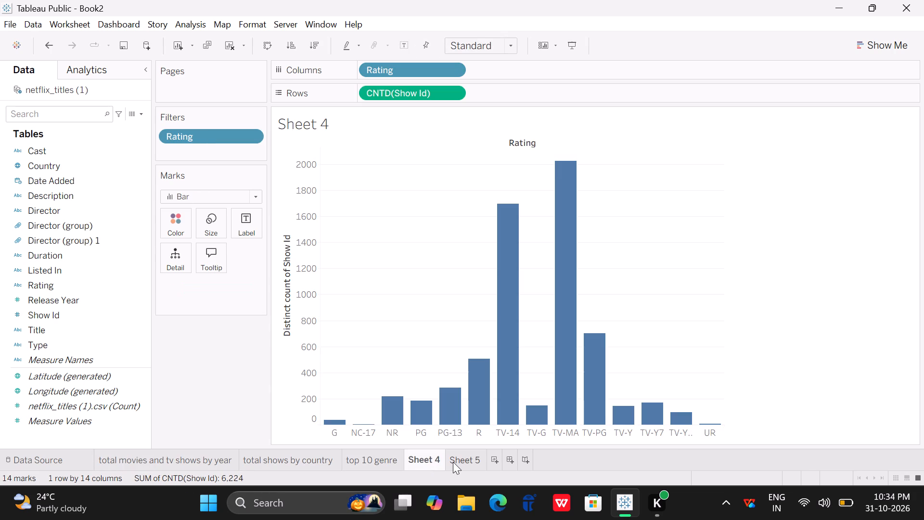
pyautogui.click(453, 462)
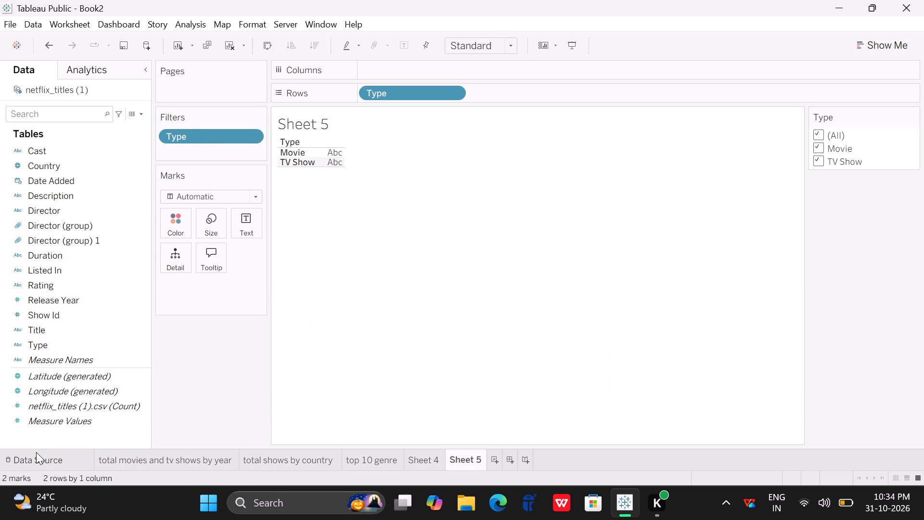
pyautogui.click(36, 463)
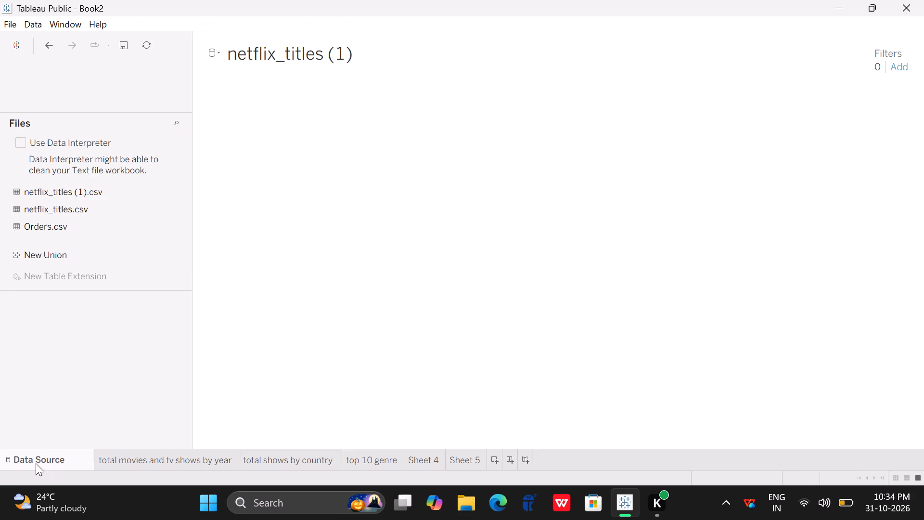
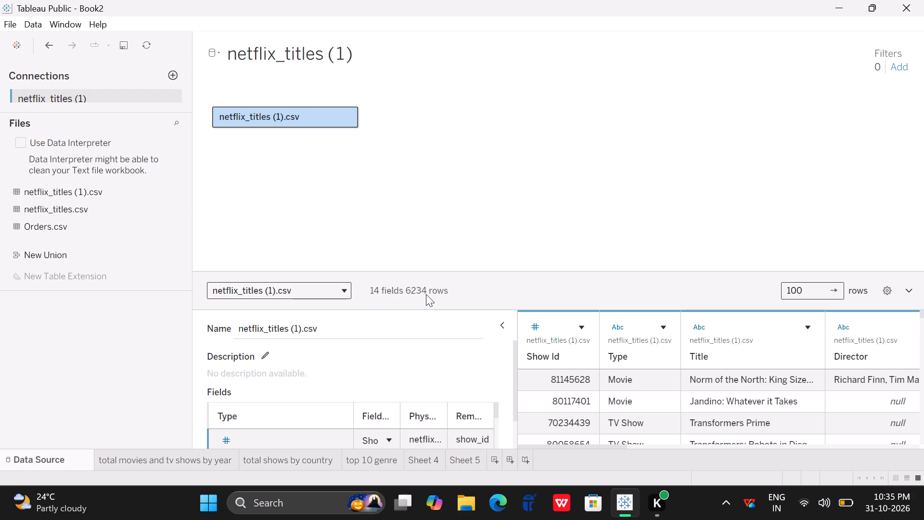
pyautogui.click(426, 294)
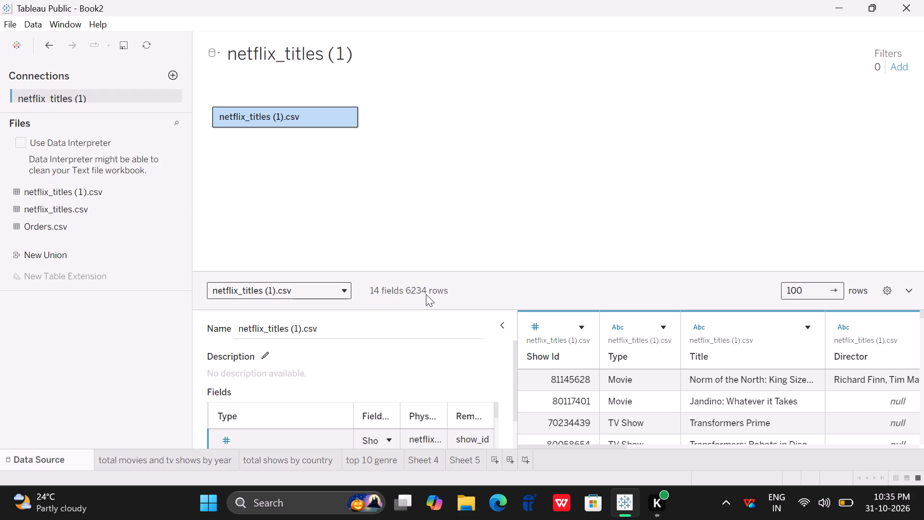
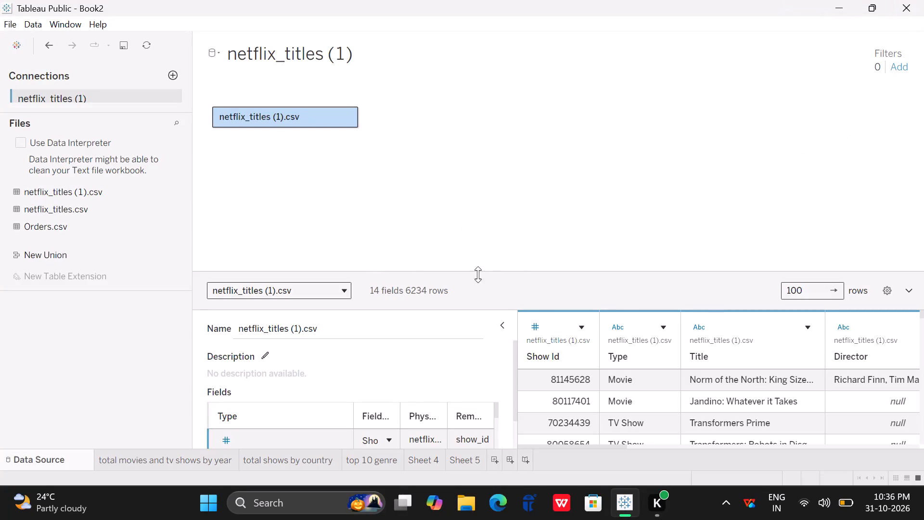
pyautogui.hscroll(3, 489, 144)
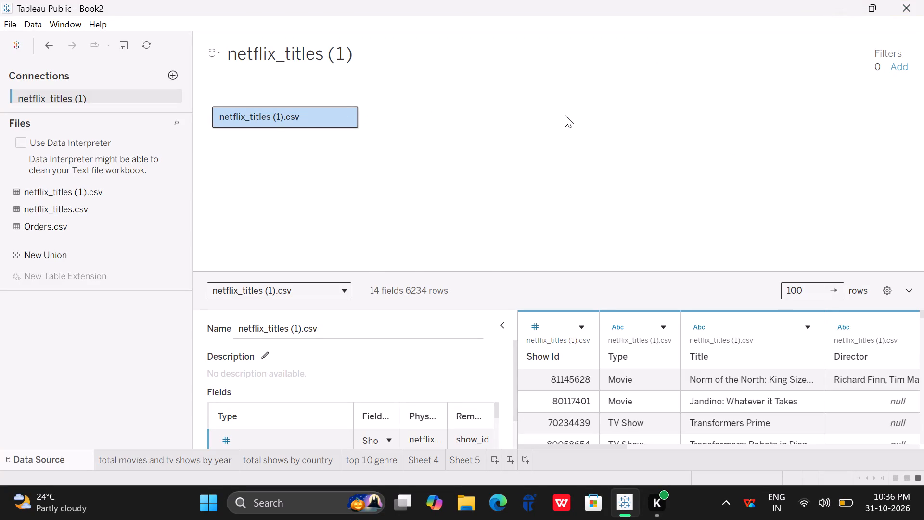
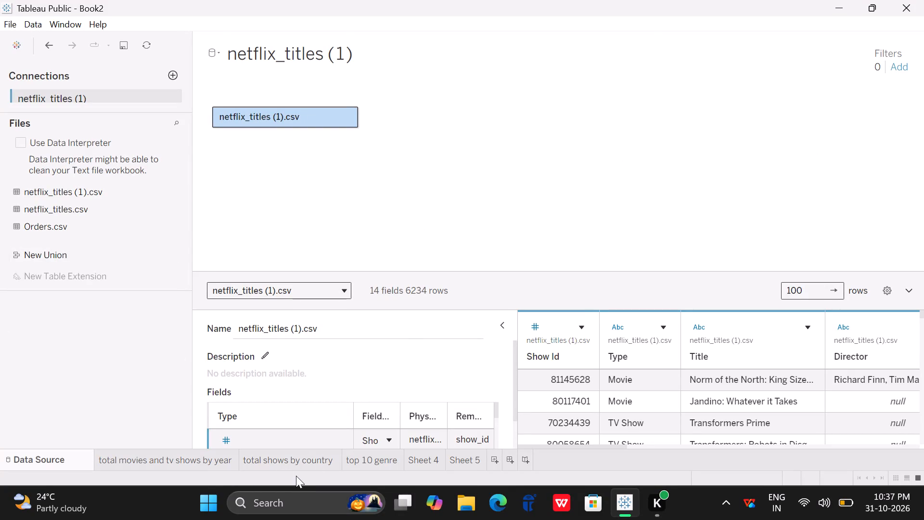
# Switch from the data source view to the Sheet 4 worksheet.
pyautogui.click(420, 456)
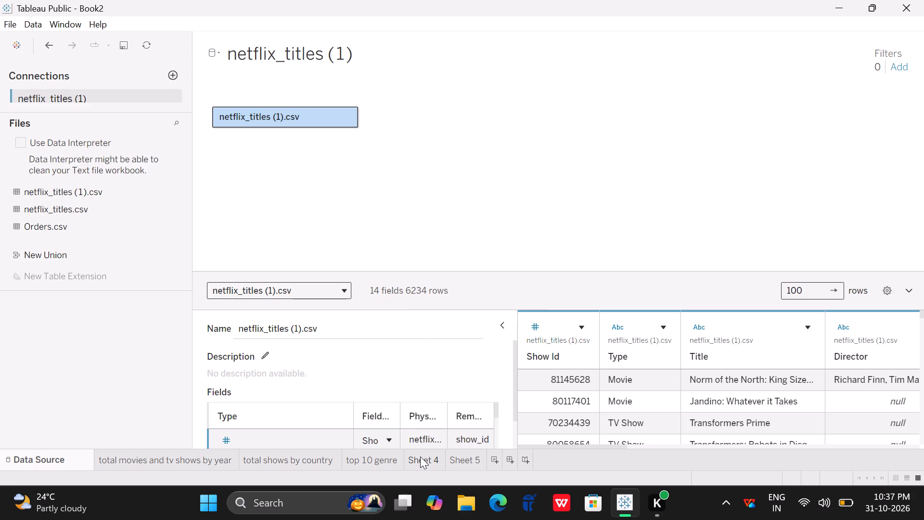
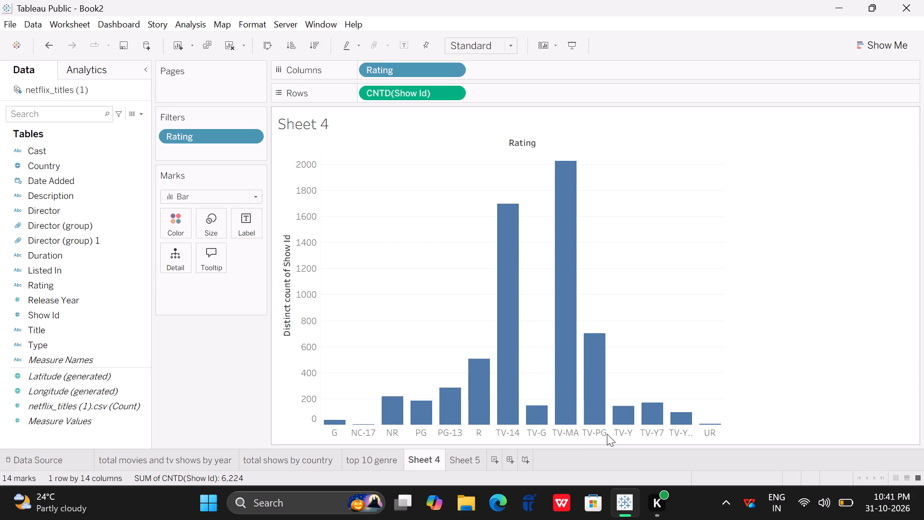
# Close the Book2 workbook and choose to save its changes.
pyautogui.click(915, 15)
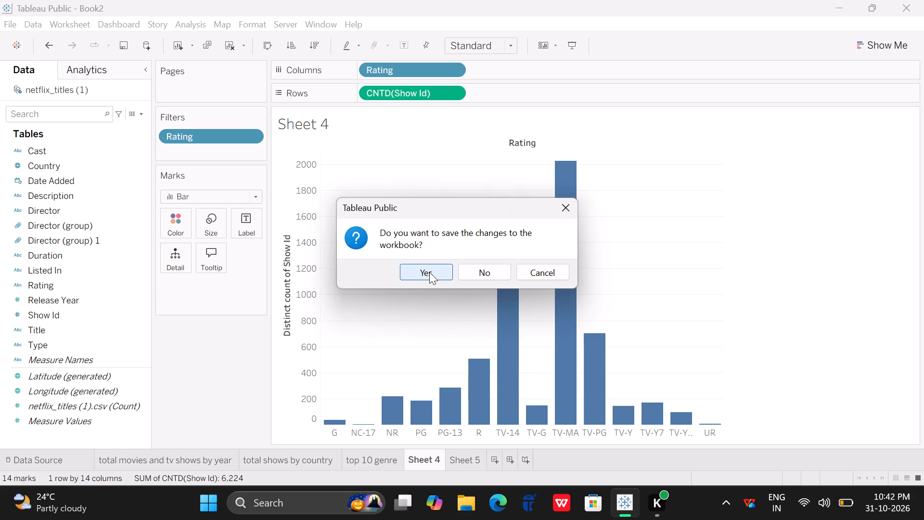
pyautogui.click(429, 272)
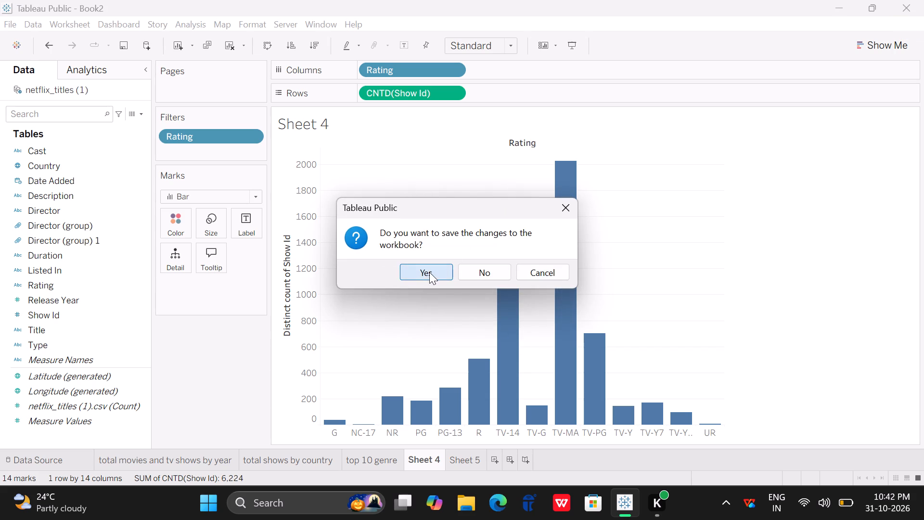